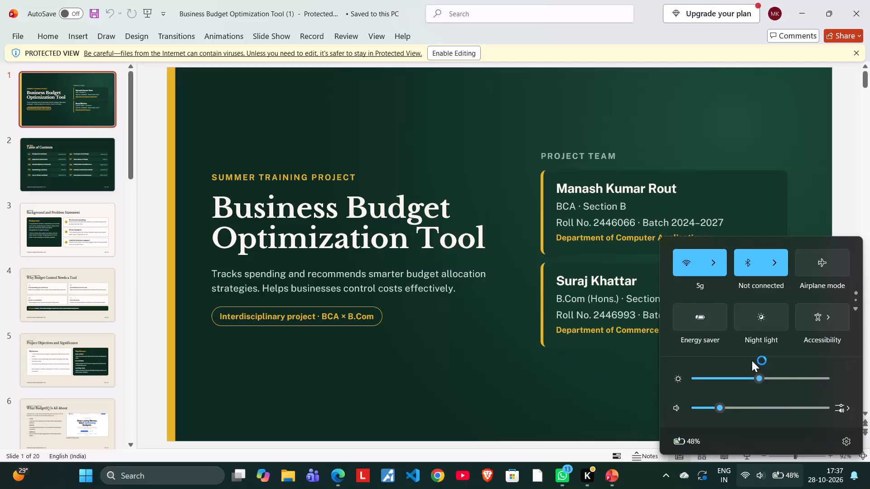
# Raise the display brightness to roughly 70 percent.
pyautogui.click(787, 381)
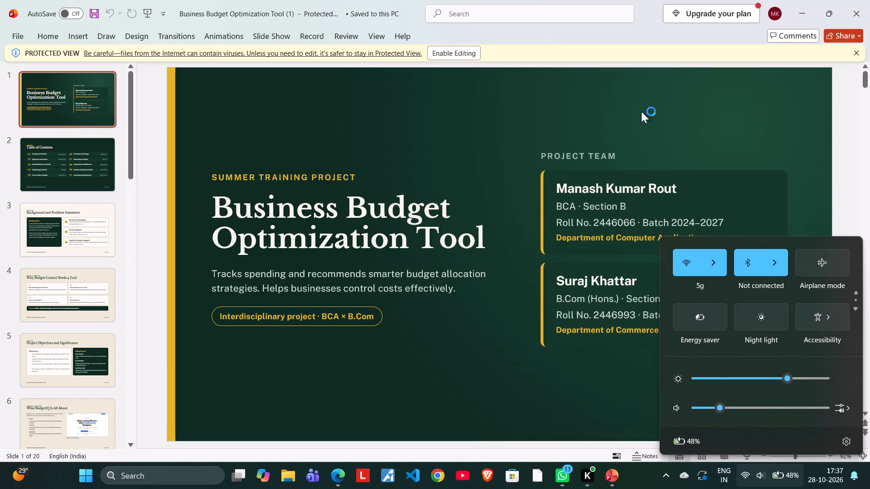
# Enable editing of the protected Business Budget Optimization Tool presentation.
pyautogui.click(465, 50)
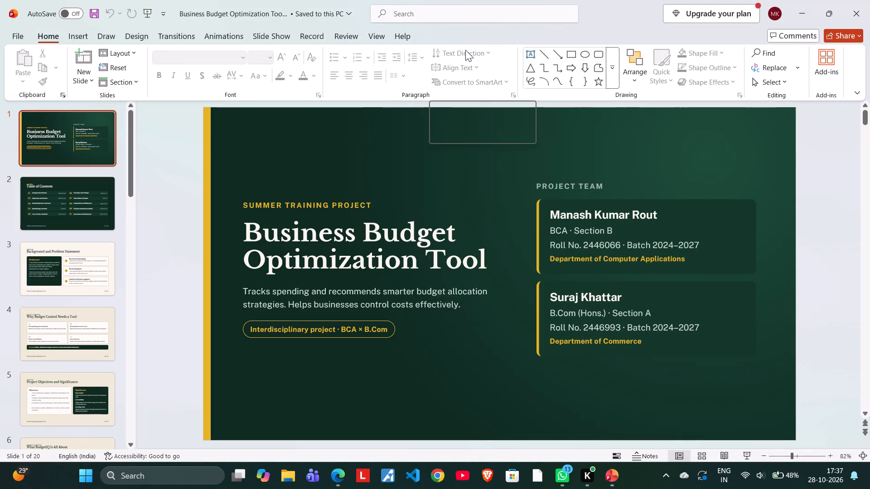
# Replace the words SUMMER TRAINING with MINOR in the small heading above the title on slide 1.
pyautogui.doubleClick(255, 208)
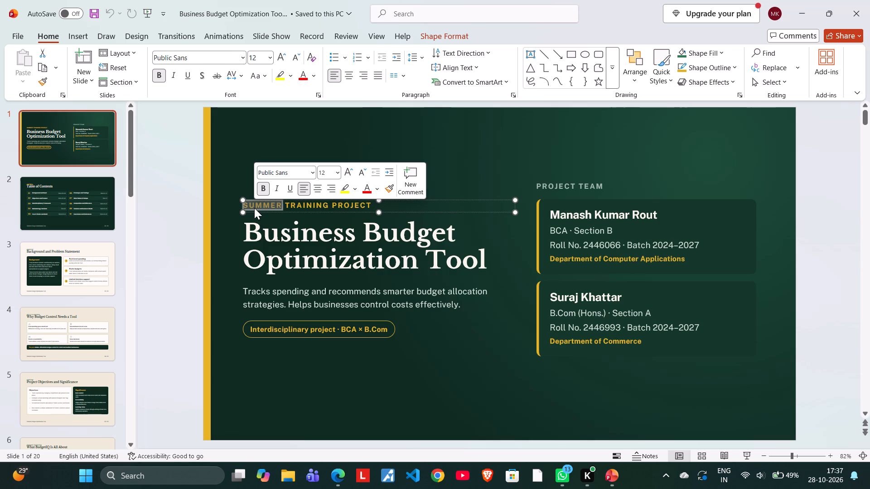
pyautogui.press('BackSpace')
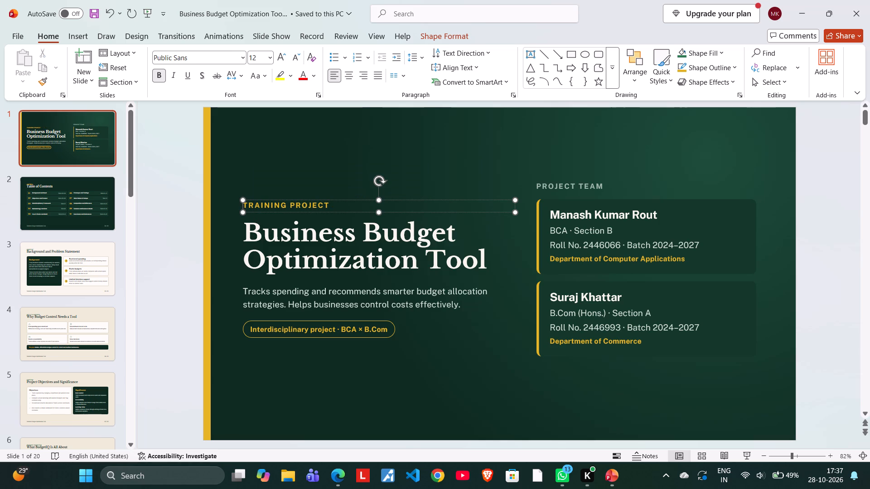
pyautogui.doubleClick(262, 207)
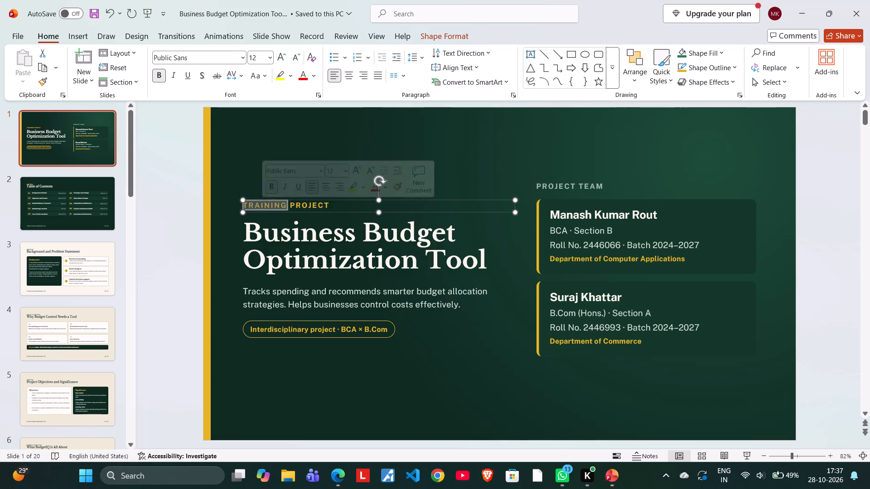
pyautogui.press('BackSpace')
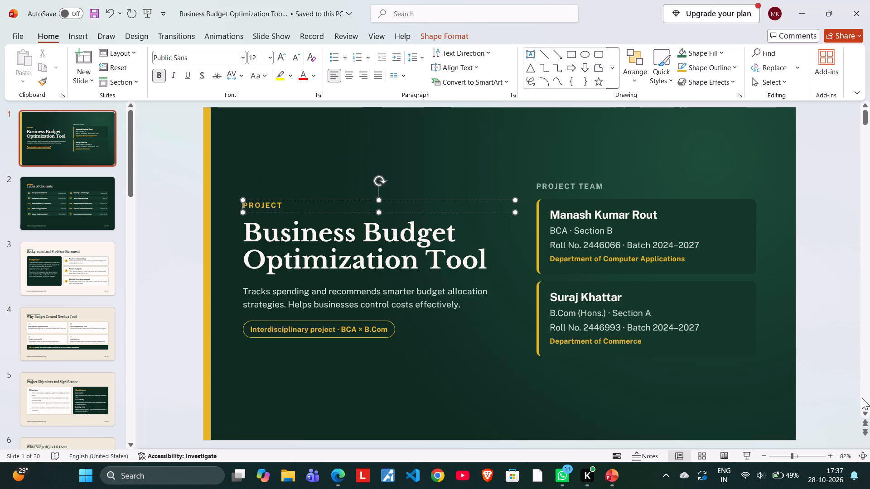
pyautogui.hotkey('shift', 'm')
pyautogui.write('INOR')
pyautogui.press('space')
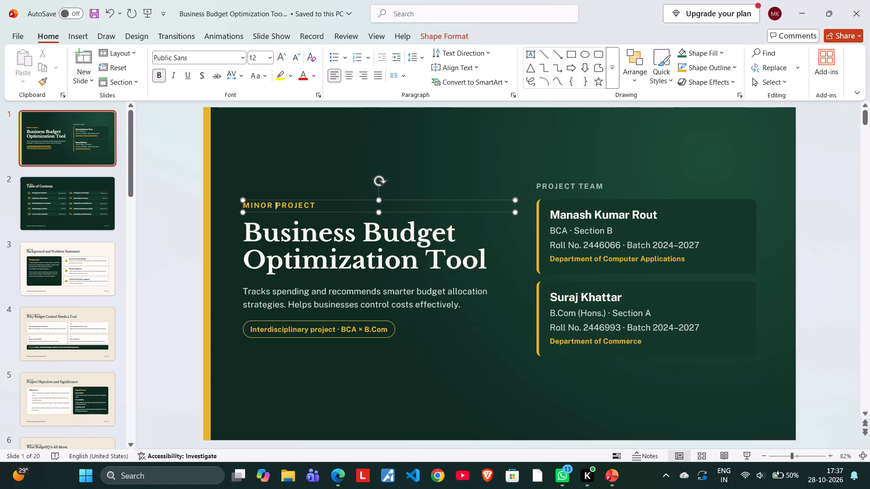
pyautogui.press('space')
pyautogui.click(463, 162)
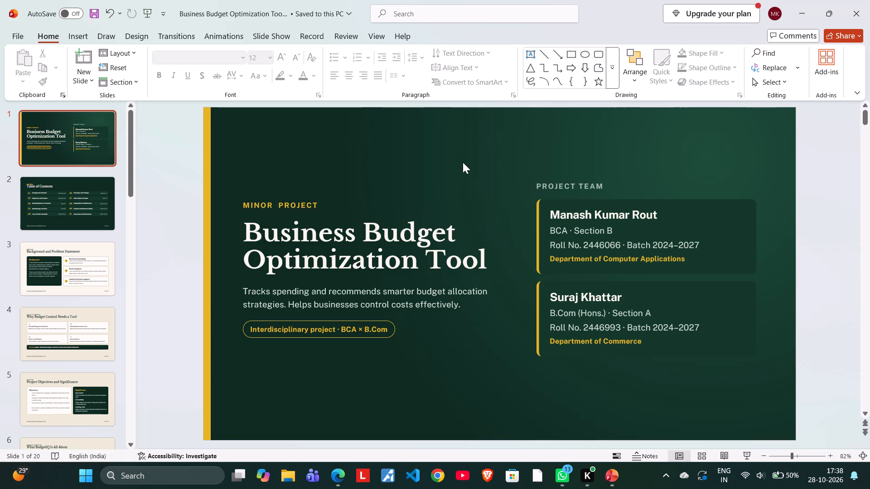
# Look over the title slide's text boxes, the Table of Contents slide and the Background and Problem Statement slide.
pyautogui.click(864, 209)
pyautogui.scroll(7, 811, 231)
pyautogui.click(682, 229)
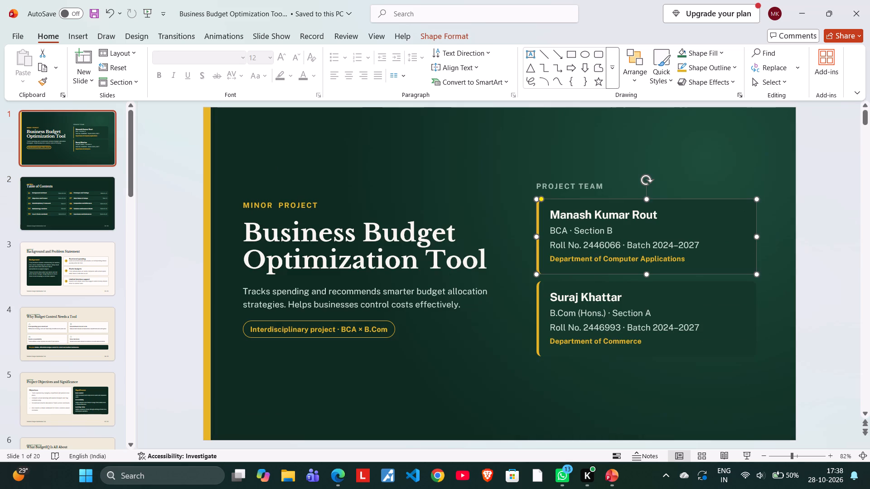
pyautogui.click(372, 249)
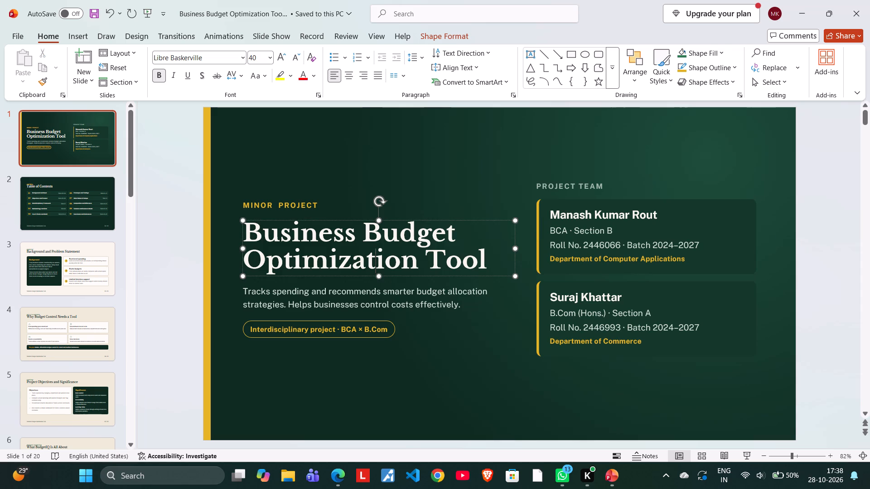
pyautogui.click(498, 413)
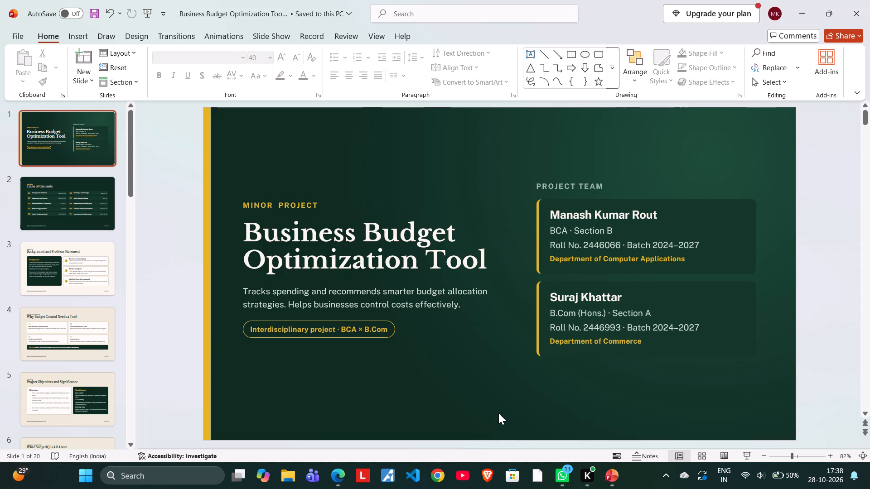
pyautogui.click(579, 215)
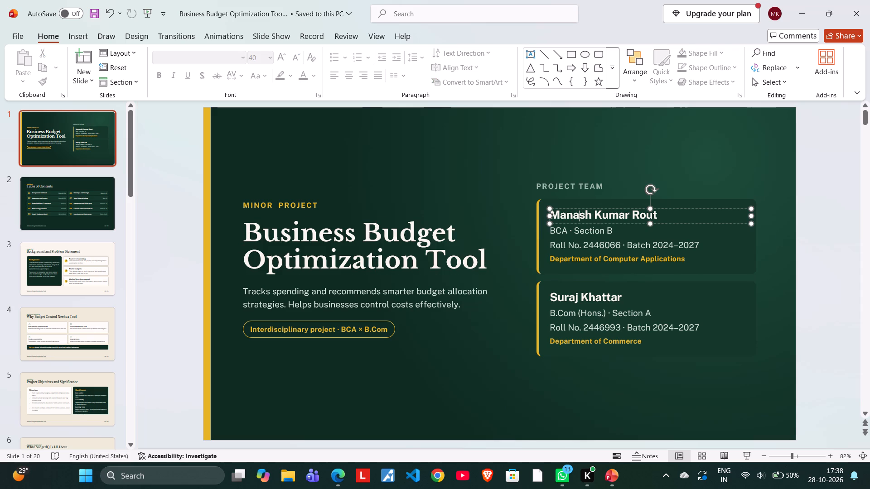
pyautogui.click(822, 291)
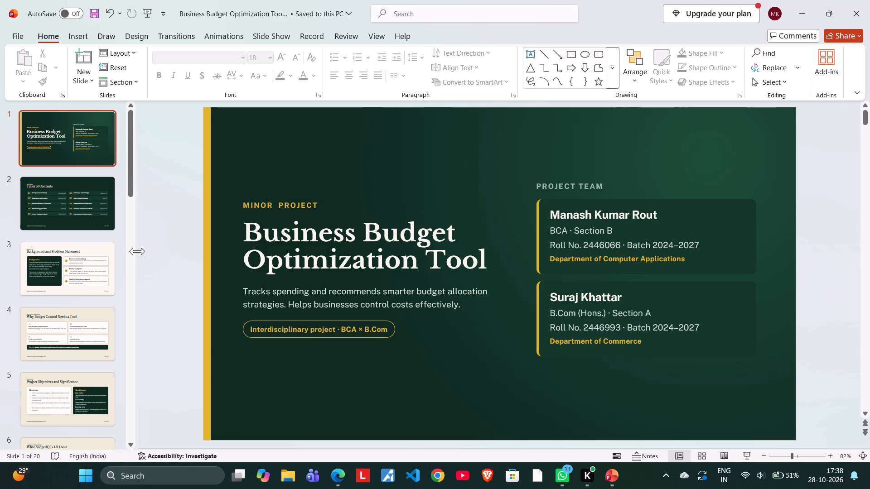
pyautogui.click(82, 211)
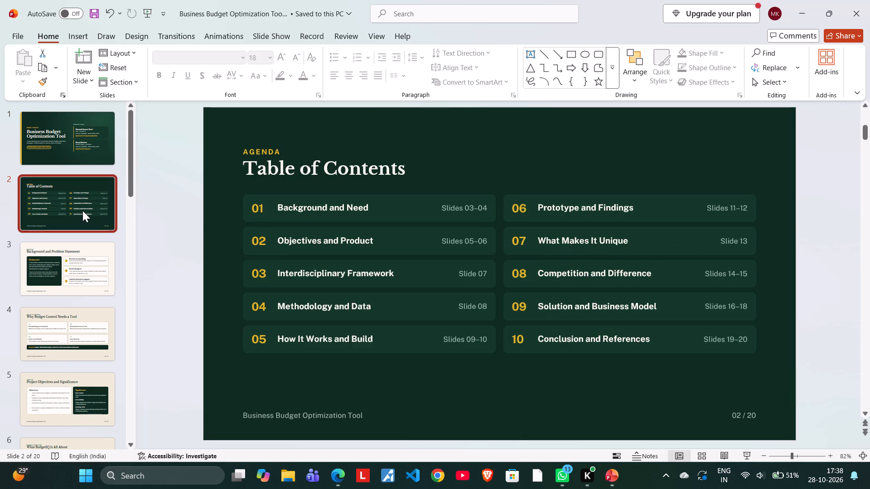
pyautogui.click(82, 258)
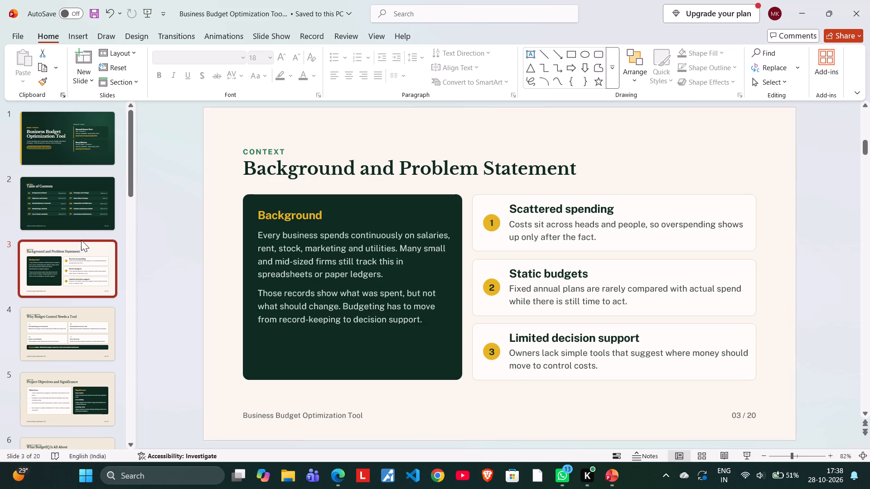
pyautogui.click(74, 209)
pyautogui.click(68, 140)
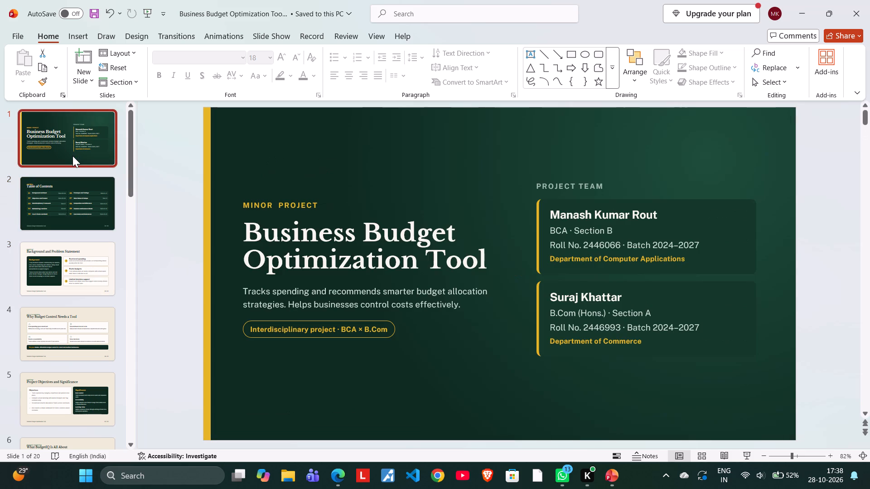
# Play the slide show from slide 1, review it through Interdisciplinary Framework, and exit on the What BudgetIQ Is All About slide.
pyautogui.click(150, 14)
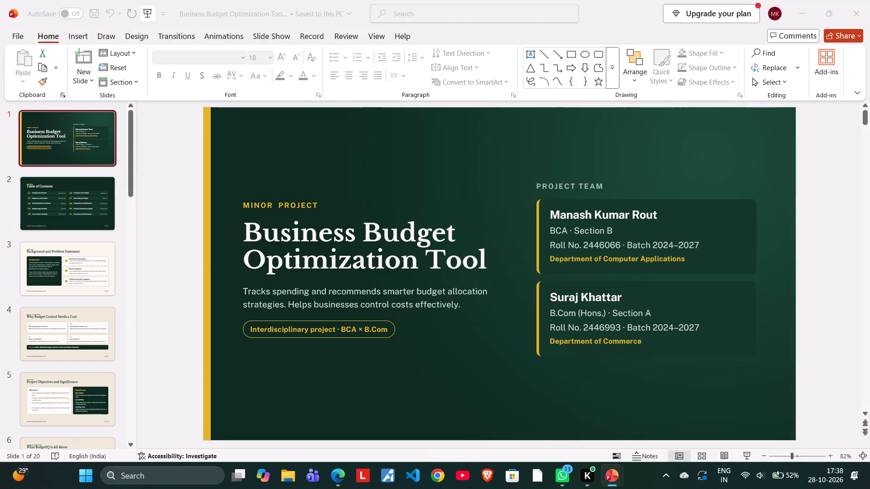
pyautogui.press('Right')
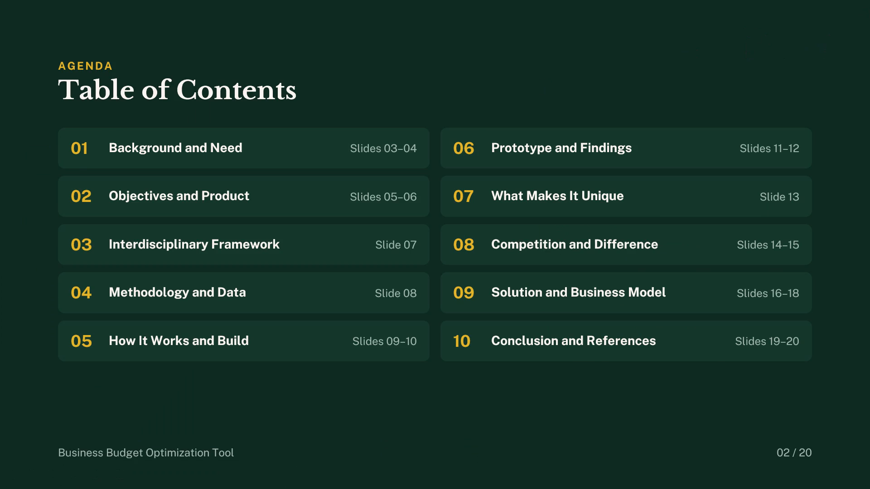
pyautogui.press('Right')
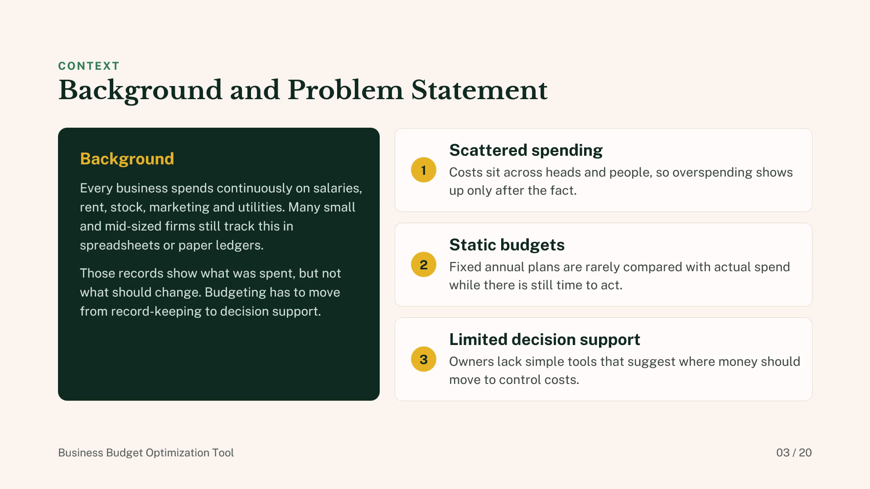
pyautogui.press('Right')
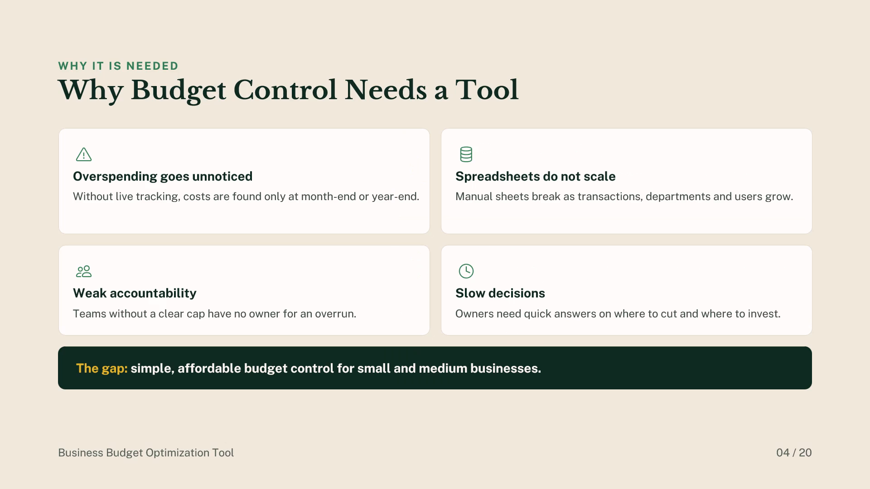
pyautogui.press('Right')
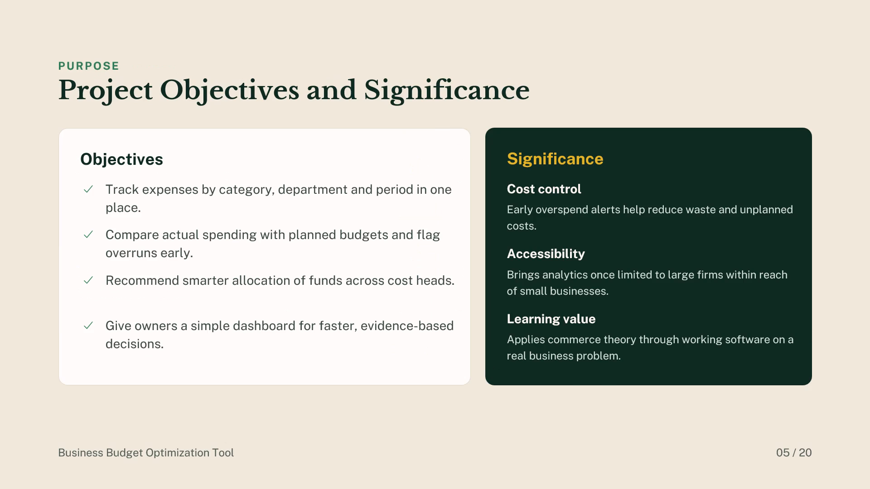
pyautogui.press('Right')
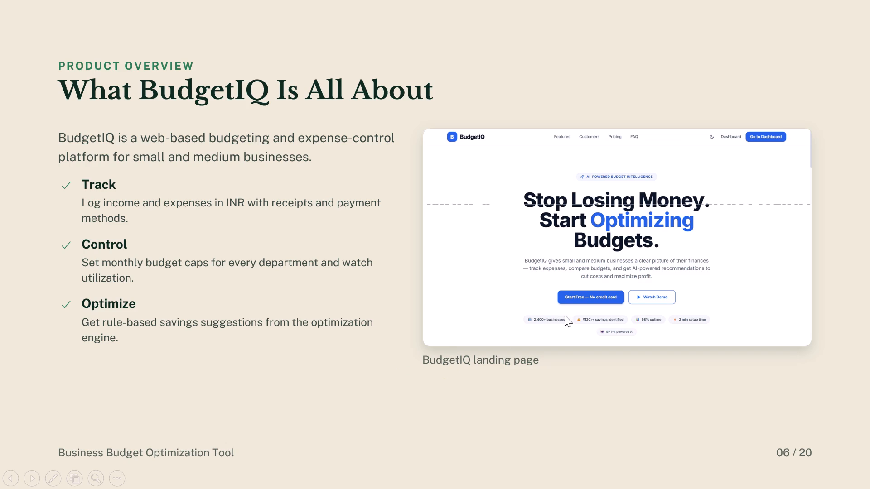
pyautogui.click(754, 226)
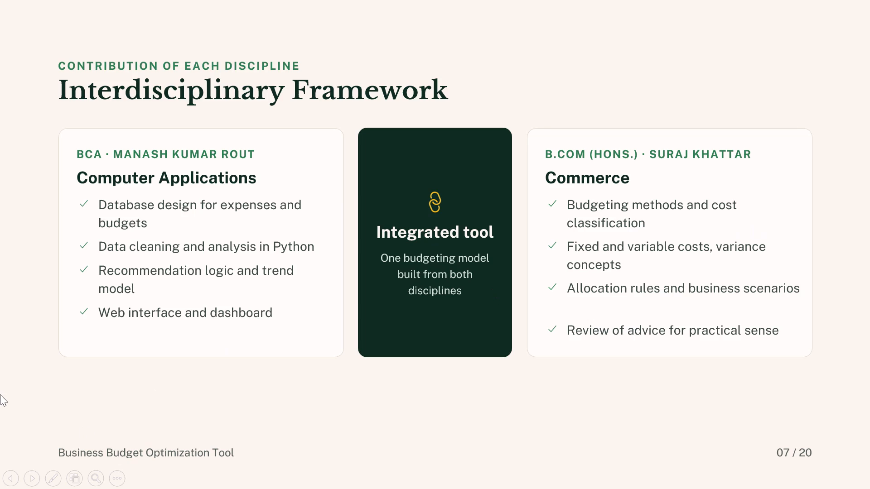
pyautogui.press('Left')
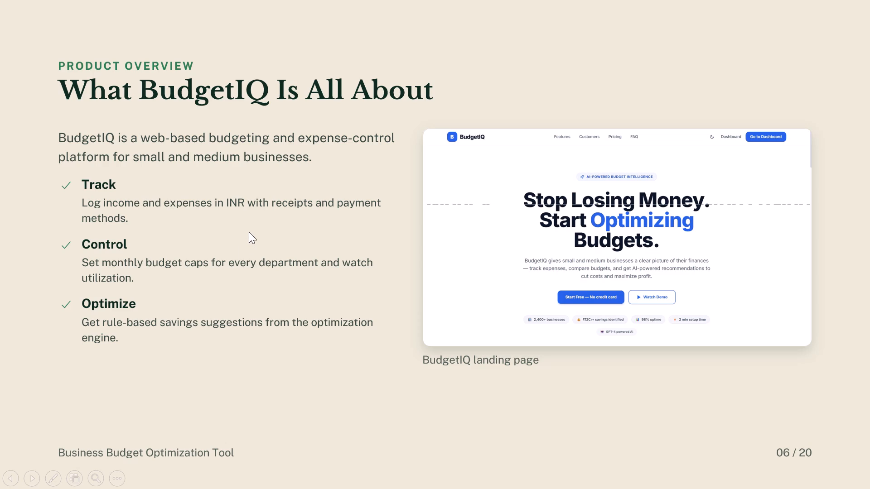
pyautogui.press('Escape')
# Centre the "BudgetIQ landing page" caption on slide 6, make it bold and set its font to Times New Roman.
pyautogui.click(637, 245)
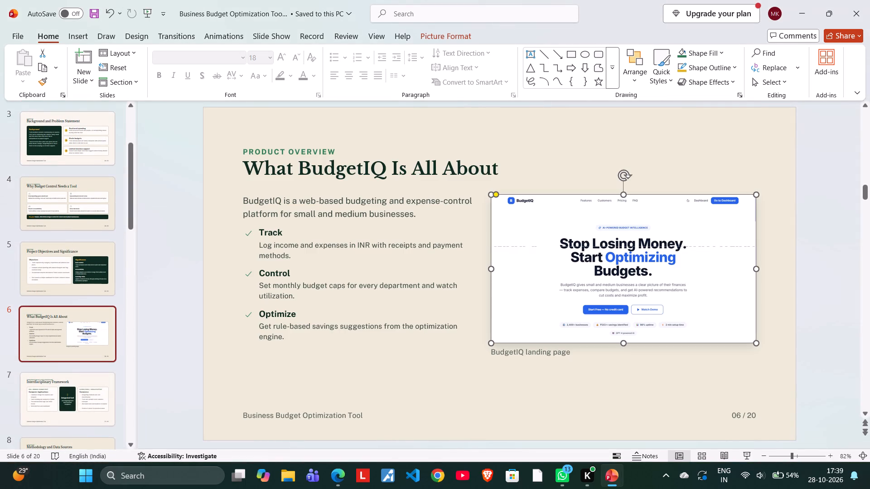
pyautogui.click(666, 260)
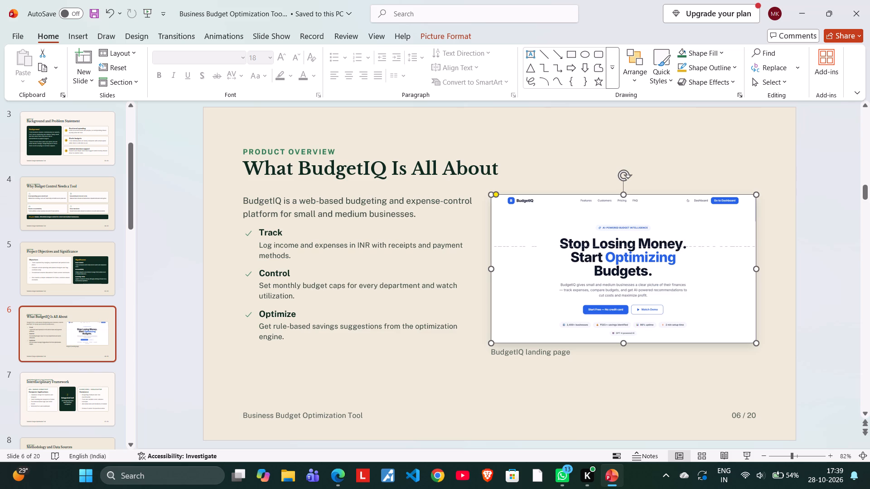
pyautogui.click(534, 355)
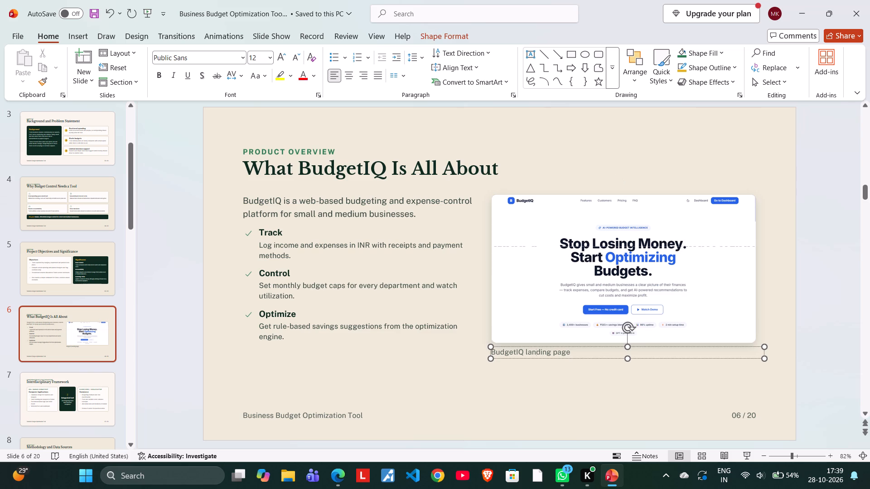
pyautogui.doubleClick(538, 349)
pyautogui.tripleClick(538, 349)
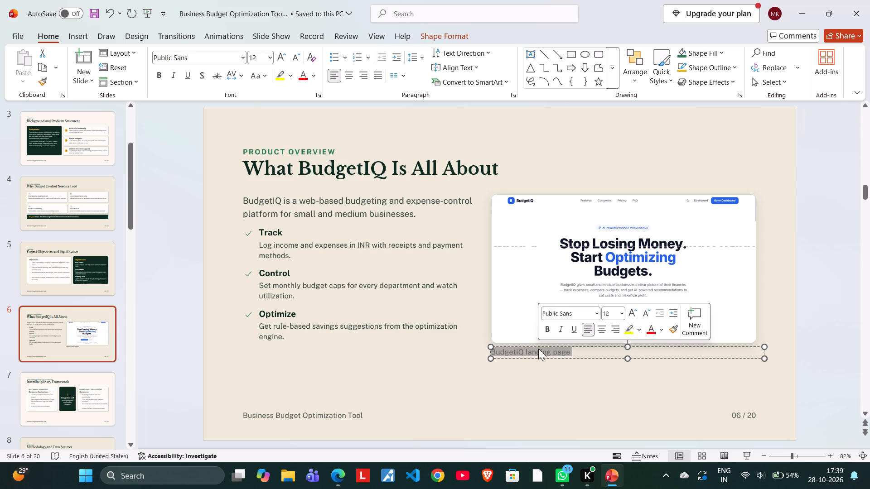
pyautogui.click(344, 72)
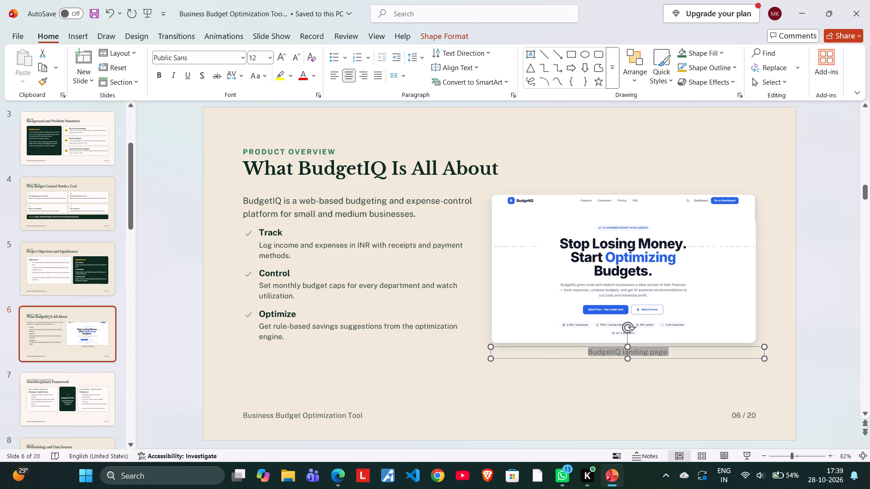
pyautogui.click(160, 77)
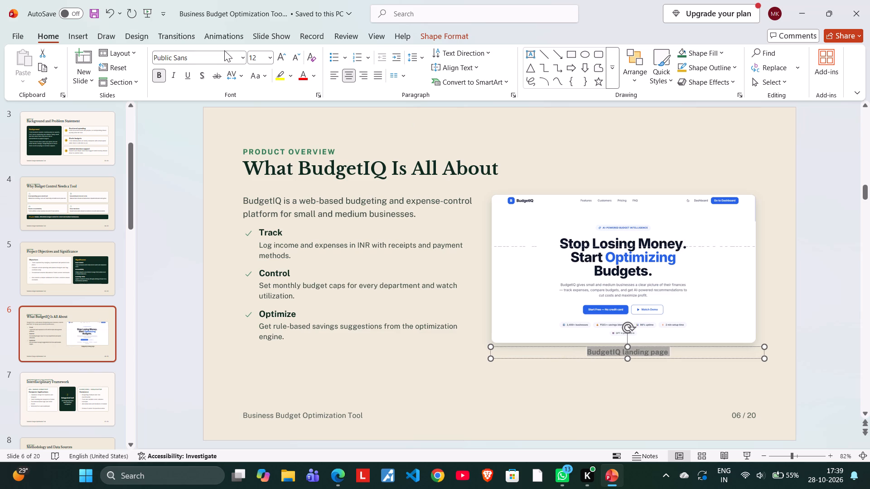
pyautogui.click(208, 57)
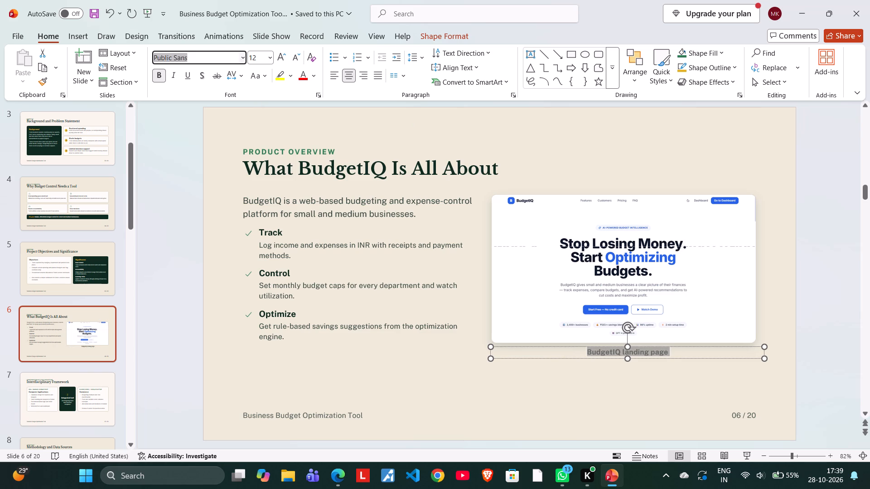
pyautogui.press('BackSpace')
pyautogui.write('ti')
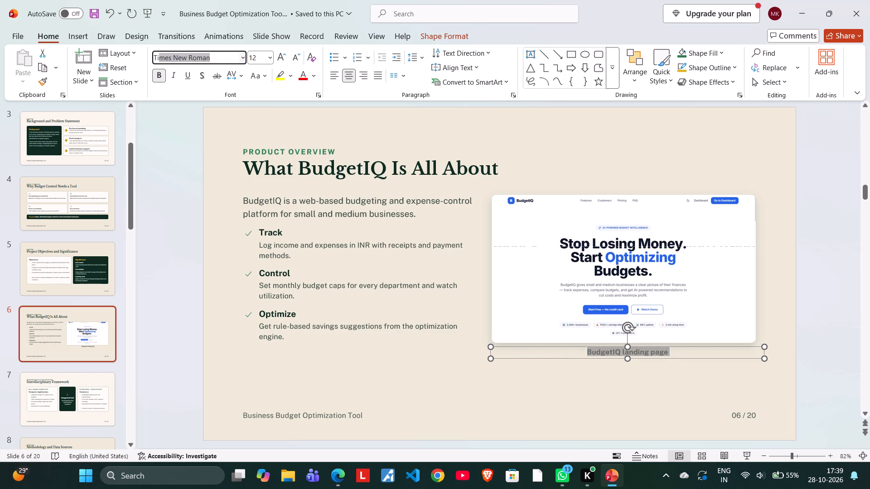
pyautogui.press('Return')
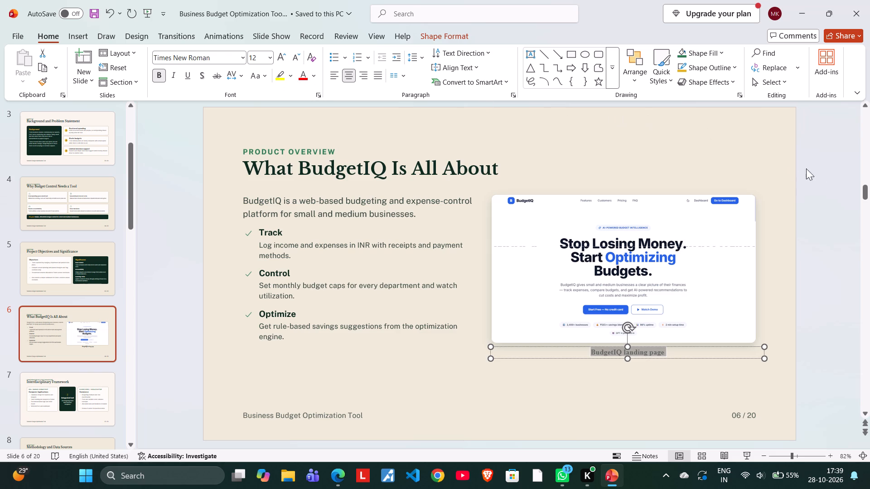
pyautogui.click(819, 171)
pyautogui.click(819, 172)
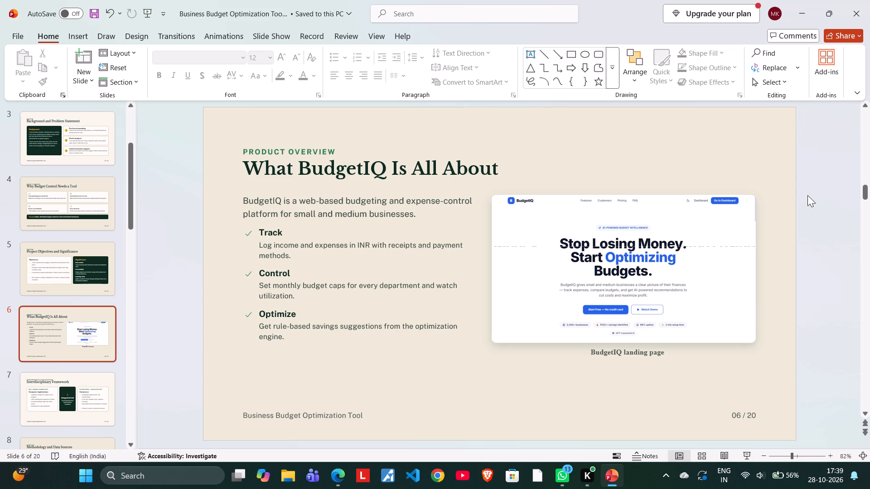
# Lower the screen brightness slightly in the system quick settings and return to the presentation.
pyautogui.click(780, 472)
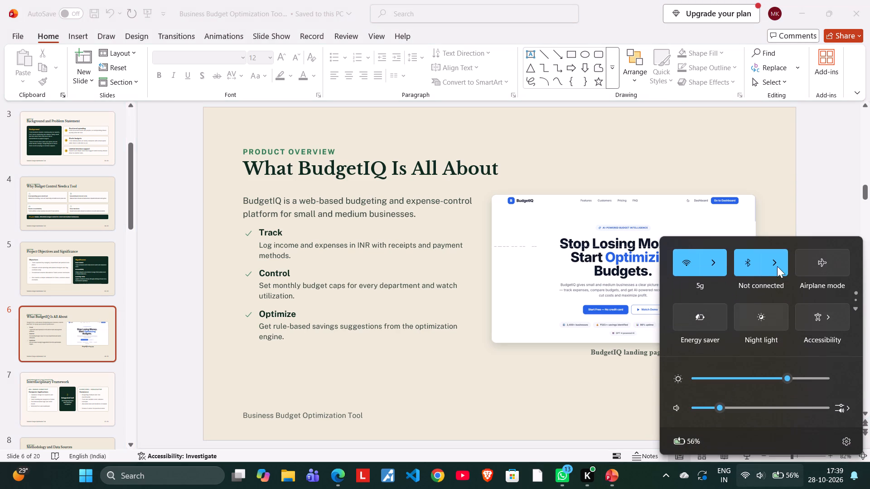
pyautogui.click(769, 379)
pyautogui.click(797, 131)
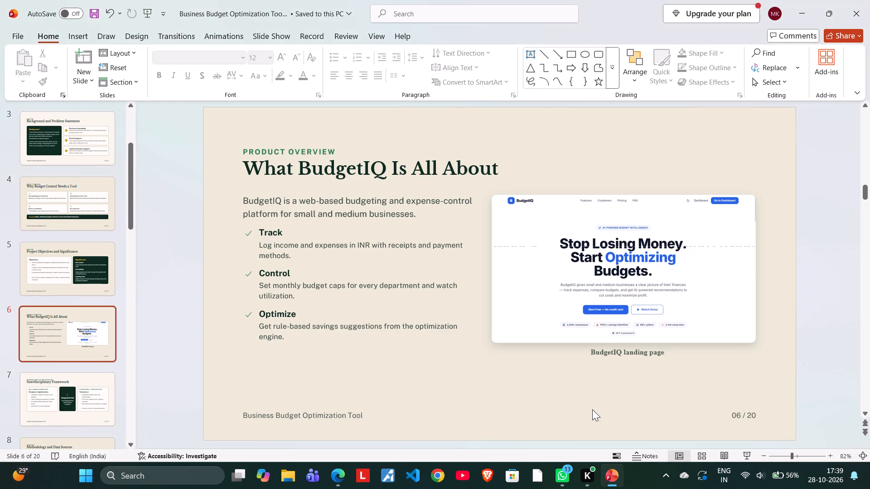
# Set the "BudgetIQ landing page" caption on slide 6 to font size 16 and move it slightly lower beneath the landing page image.
pyautogui.doubleClick(623, 357)
pyautogui.tripleClick(625, 351)
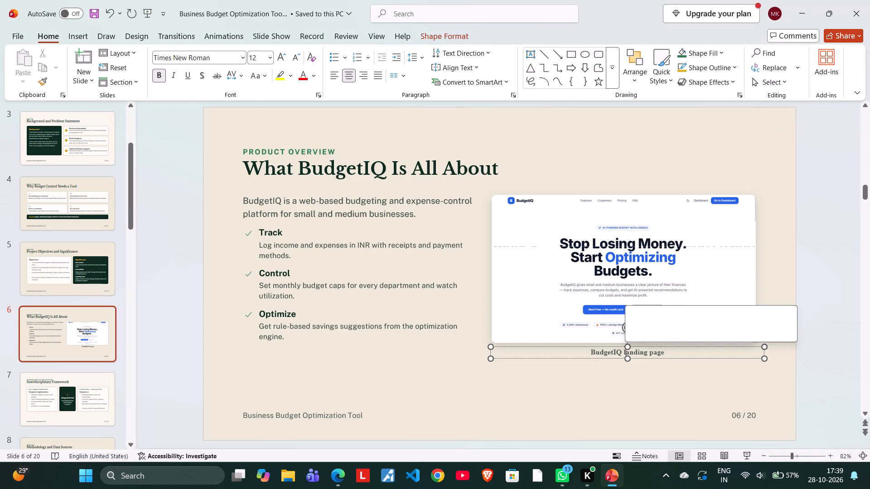
pyautogui.click(267, 55)
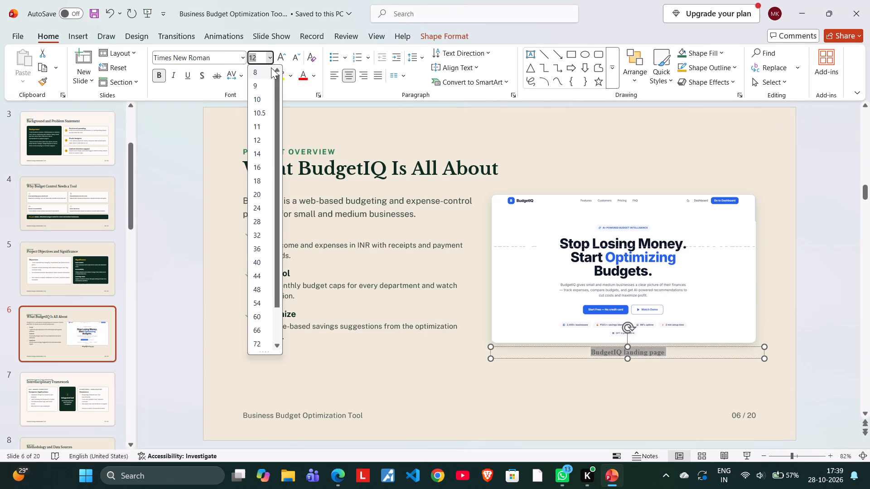
pyautogui.click(261, 166)
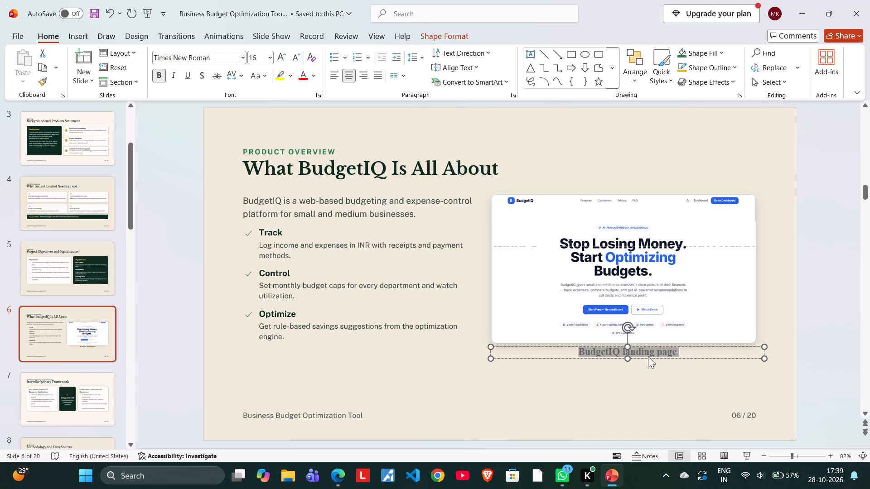
pyautogui.moveTo(639, 360); pyautogui.dragTo(639, 365)
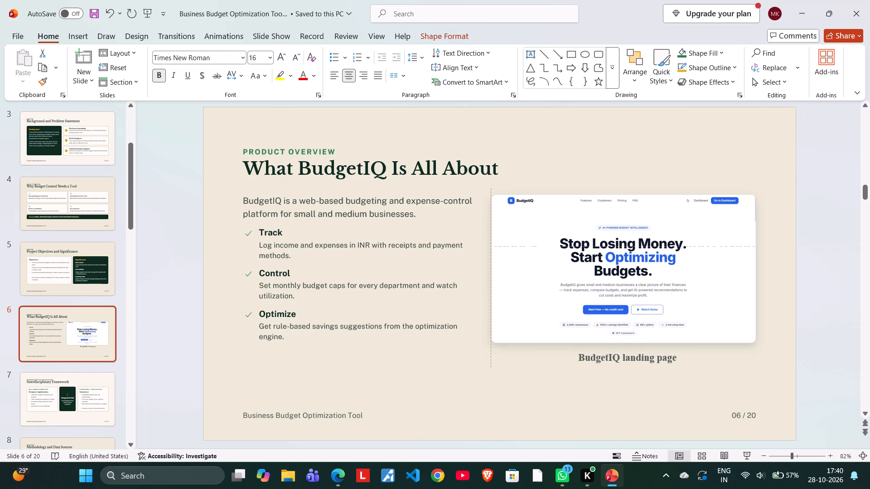
# Move the "BudgetIQ landing page" caption slightly down beneath the picture and deselect it.
pyautogui.moveTo(639, 365); pyautogui.dragTo(639, 367)
pyautogui.click(838, 342)
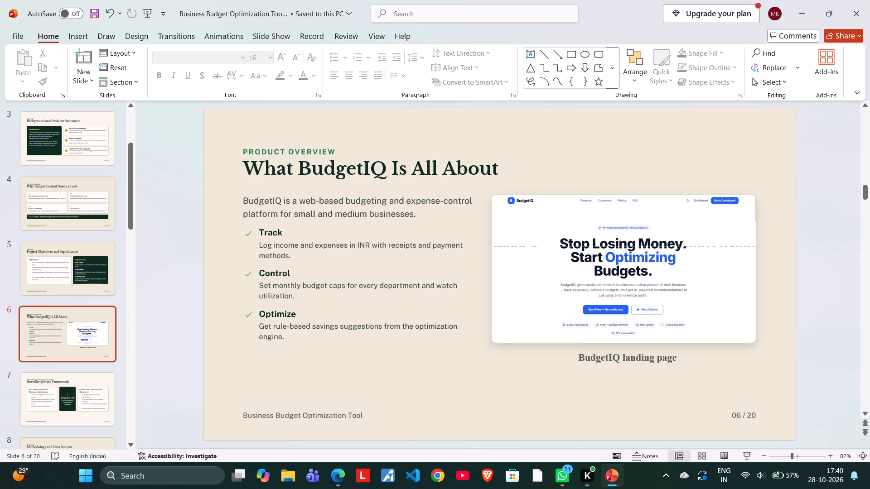
# Narrow the "BudgetIQ landing page" caption box from its left side so the text sits beneath the picture's right half, and deselect it.
pyautogui.click(657, 358)
pyautogui.click(763, 358)
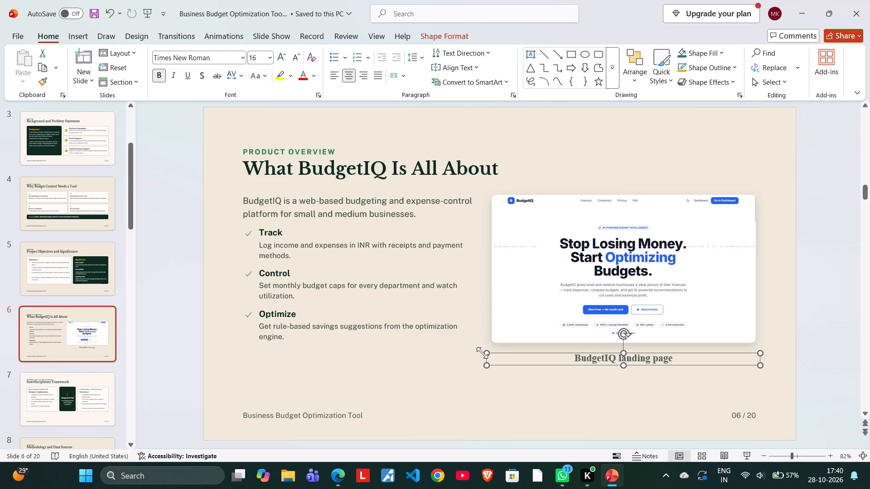
pyautogui.moveTo(482, 353); pyautogui.dragTo(594, 345)
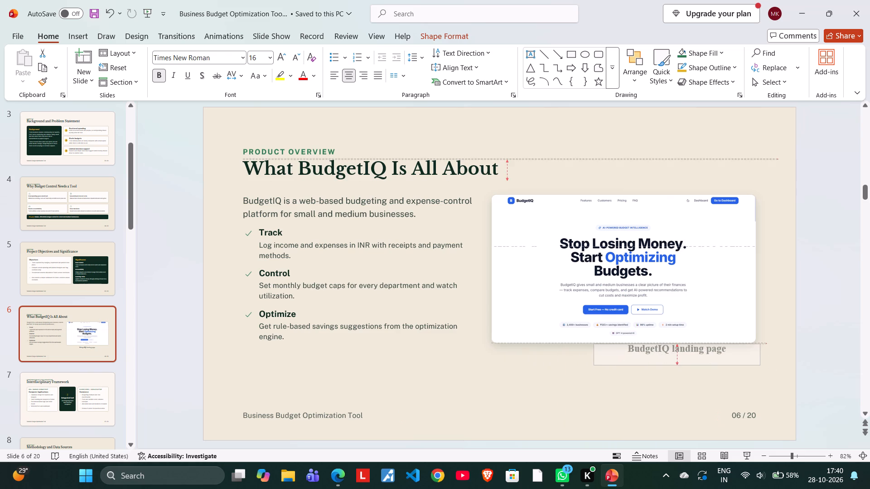
pyautogui.moveTo(594, 345); pyautogui.dragTo(607, 353)
pyautogui.click(834, 355)
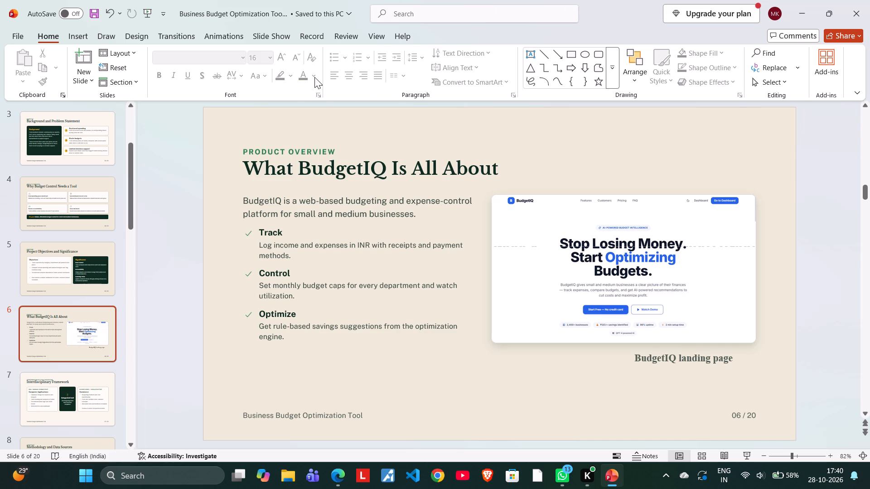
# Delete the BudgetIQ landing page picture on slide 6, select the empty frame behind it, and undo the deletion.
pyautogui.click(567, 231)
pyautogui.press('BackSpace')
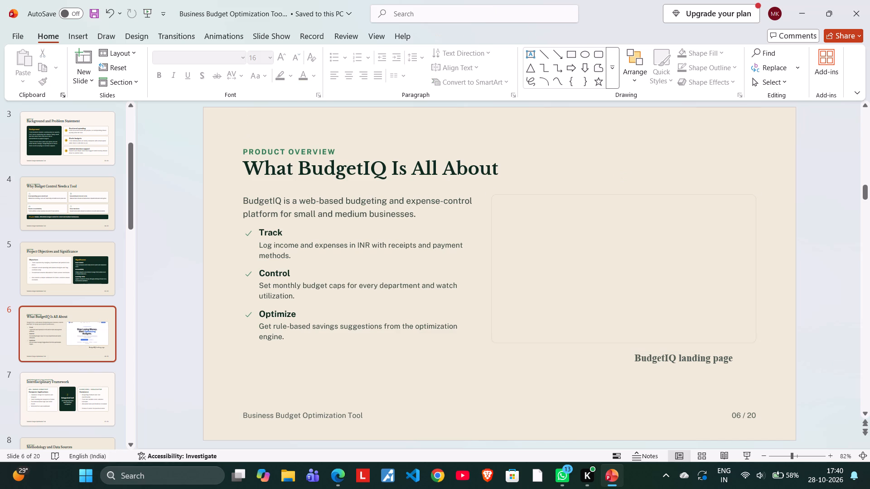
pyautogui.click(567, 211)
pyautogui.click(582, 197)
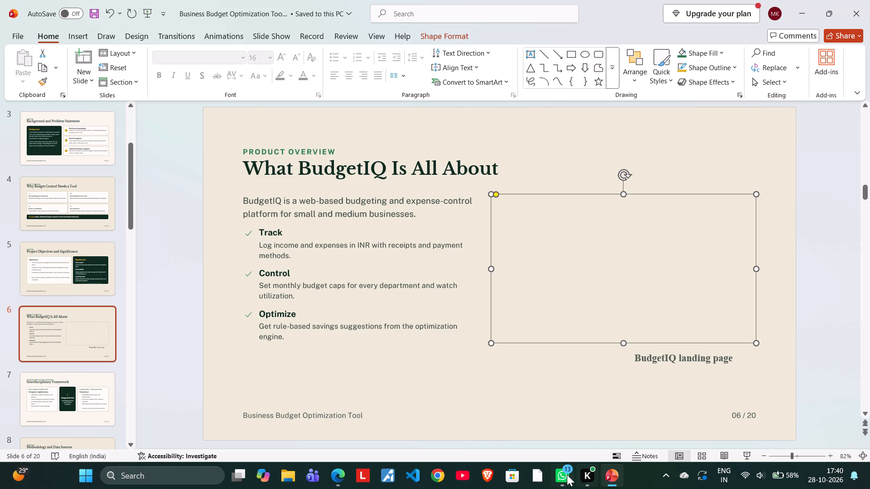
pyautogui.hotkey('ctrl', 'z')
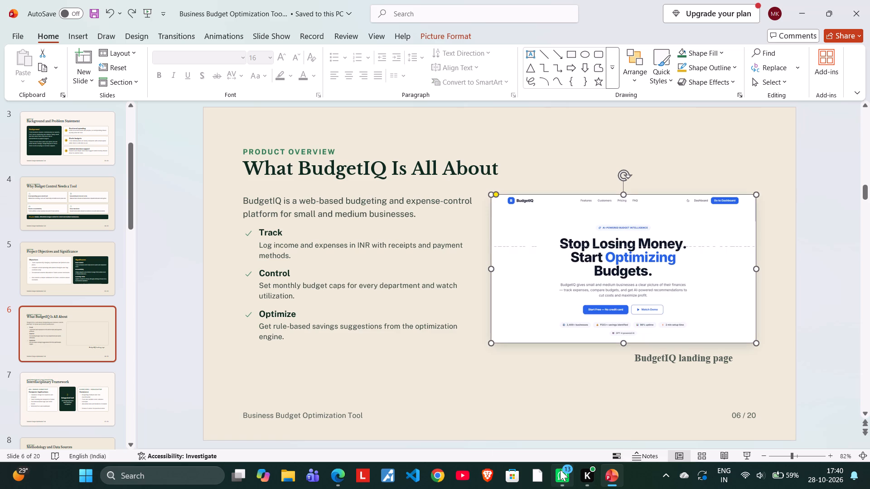
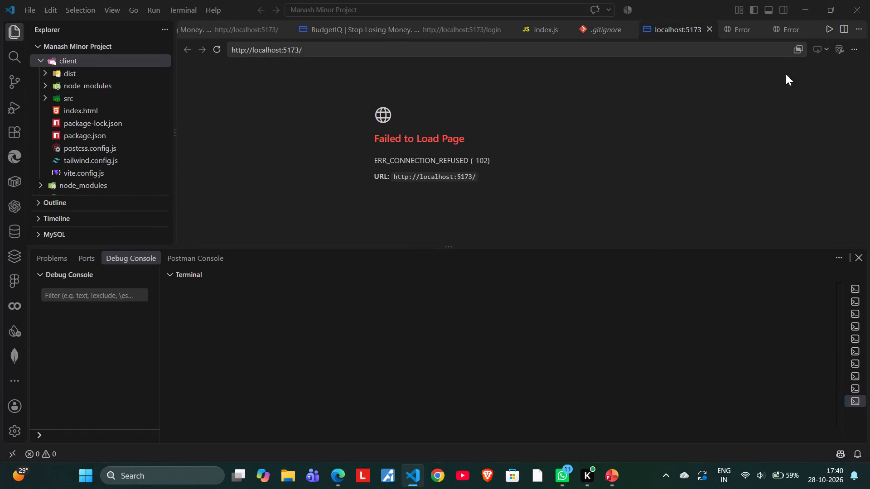
# Open an integrated terminal in the client folder and start its development server with "npm run dev".
pyautogui.rightClick(60, 59)
pyautogui.click(142, 134)
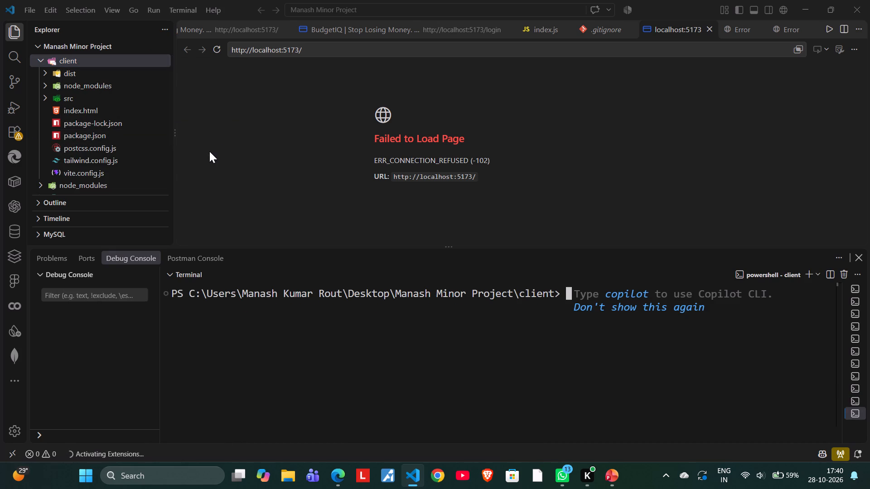
pyautogui.write('npm')
pyautogui.press('space')
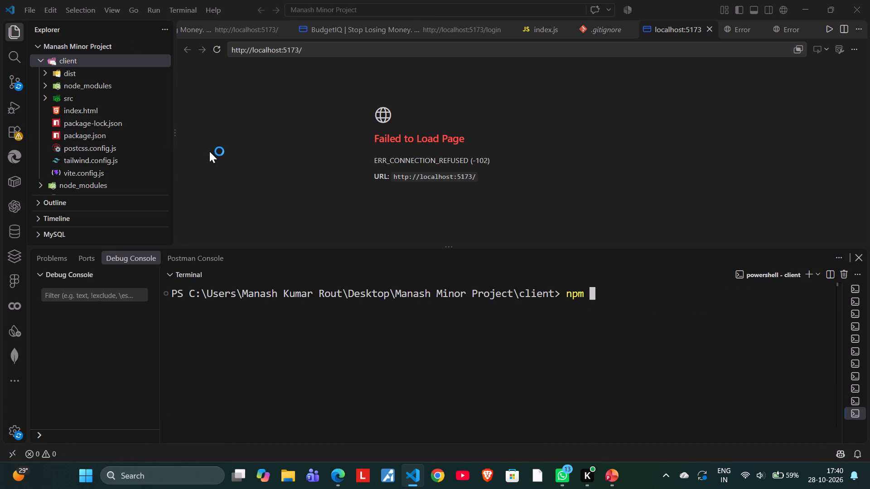
pyautogui.write('run dev')
pyautogui.press('Return')
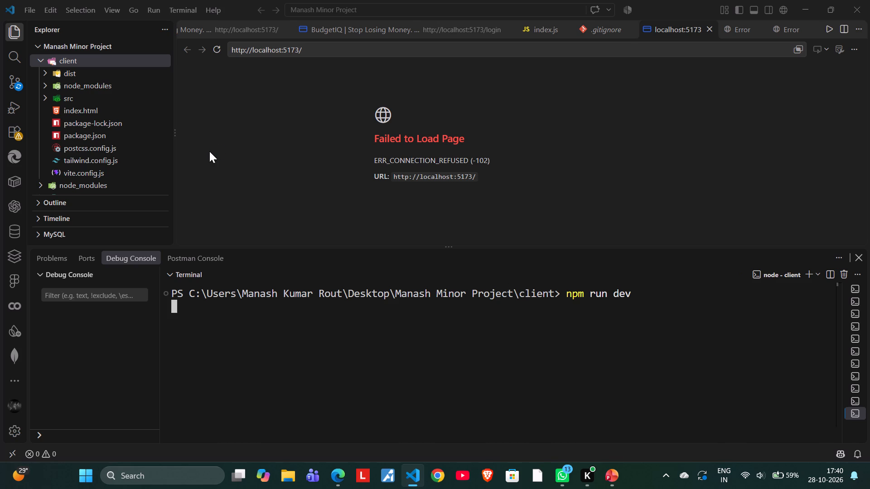
# Open an integrated terminal in the server folder and start the backend with "npm run dev".
pyautogui.scroll(-1, 140, 134)
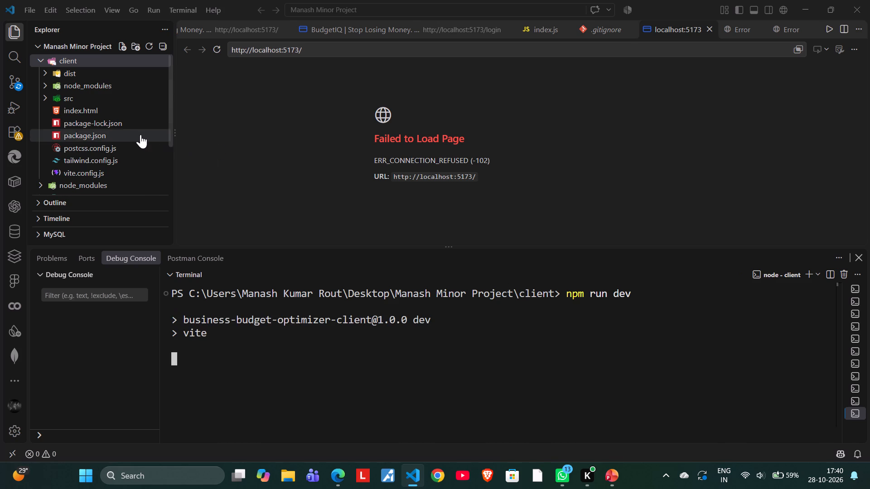
pyautogui.scroll(-2, 140, 134)
pyautogui.scroll(3, 110, 155)
pyautogui.scroll(-2, 107, 152)
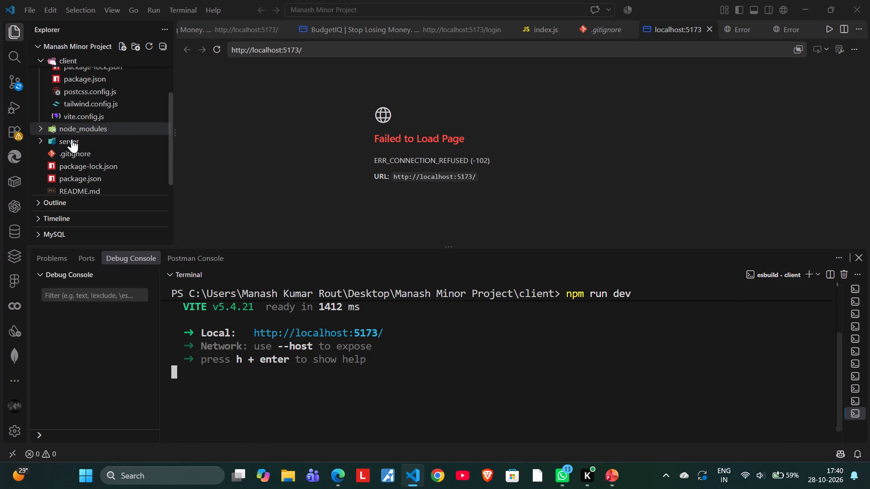
pyautogui.rightClick(72, 142)
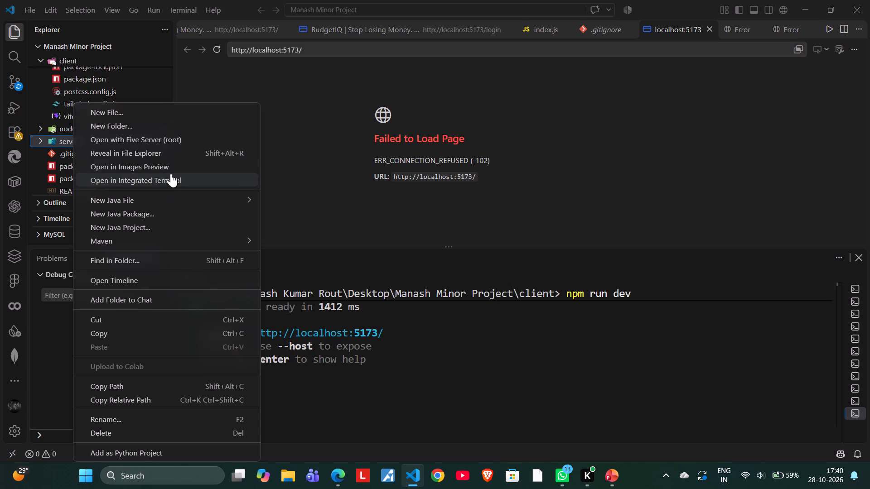
pyautogui.click(170, 181)
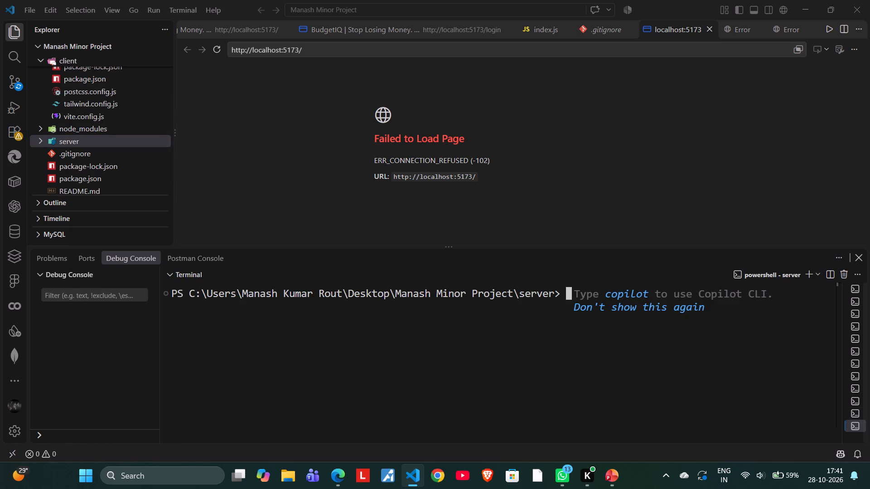
pyautogui.click(420, 359)
pyautogui.write('npm run dev')
pyautogui.press('Return')
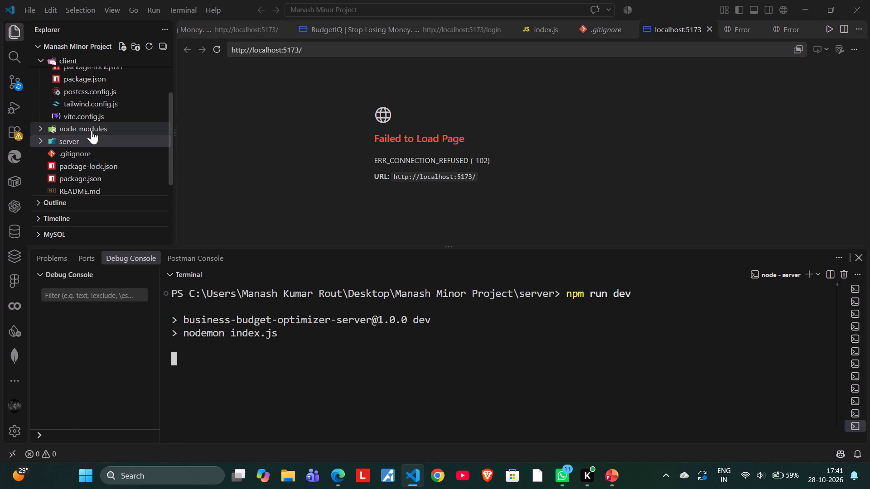
pyautogui.click(857, 388)
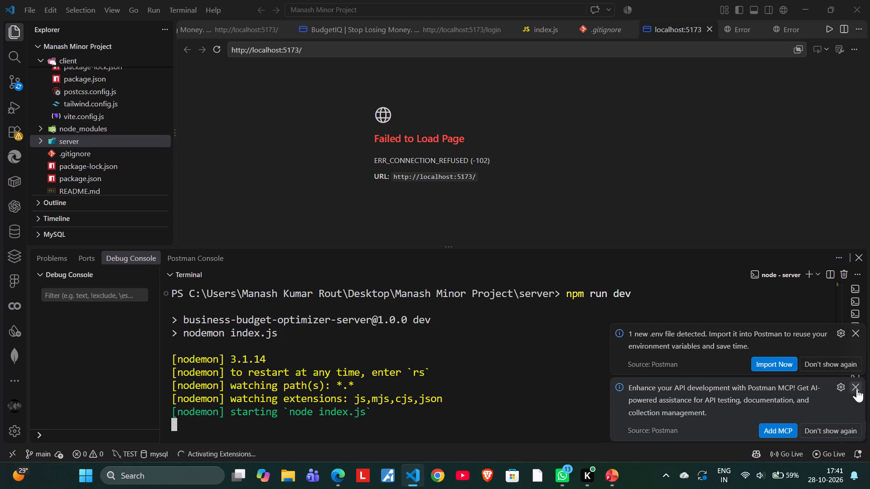
pyautogui.scroll(-4, 842, 364)
pyautogui.click(856, 395)
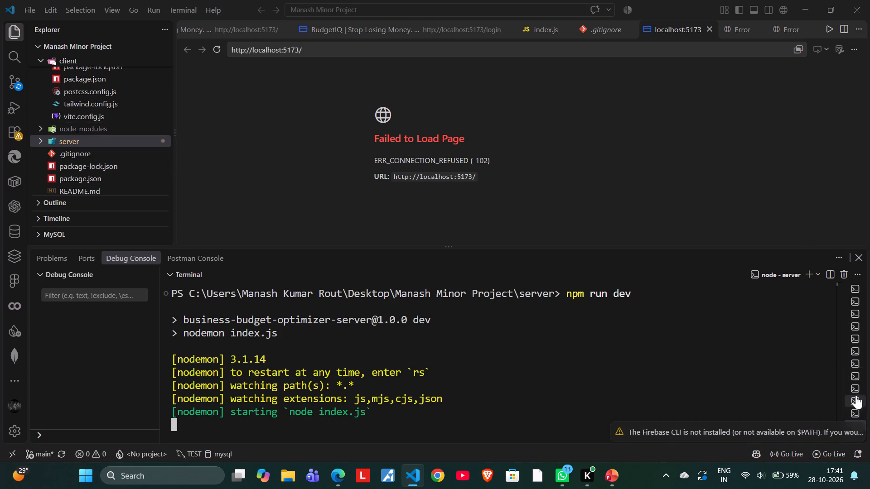
pyautogui.scroll(-4, 859, 357)
pyautogui.scroll(-4, 850, 408)
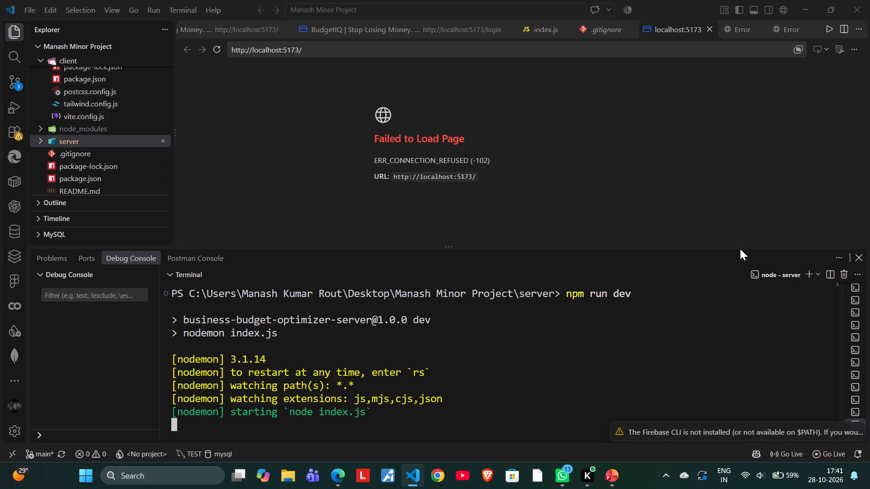
pyautogui.moveTo(740, 246); pyautogui.dragTo(747, 126)
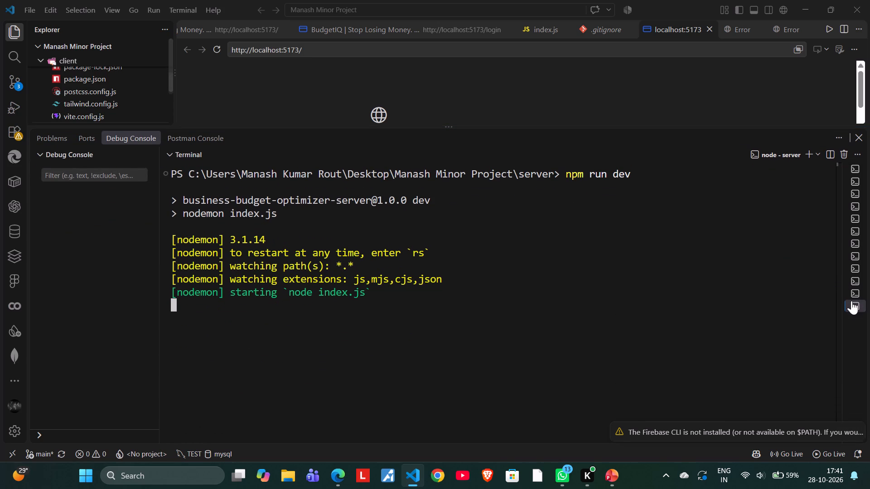
pyautogui.click(853, 293)
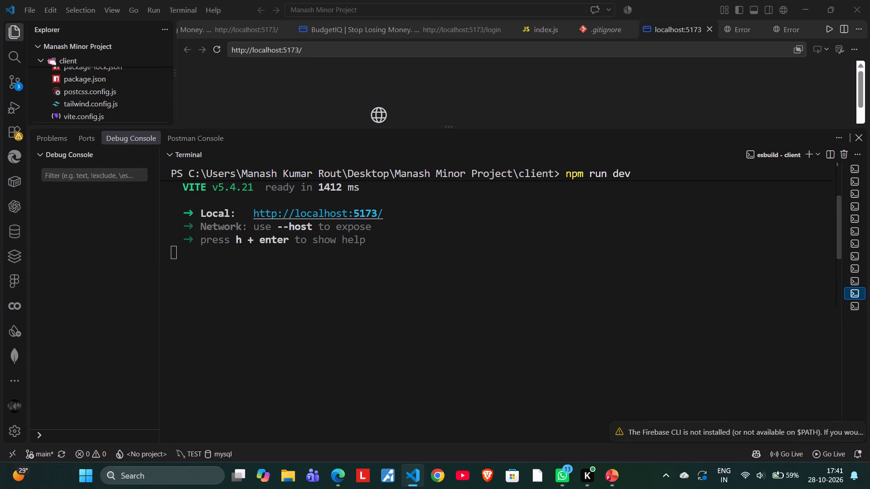
pyautogui.keyDown('ctrl'); pyautogui.click(357, 212); pyautogui.keyUp('ctrl')
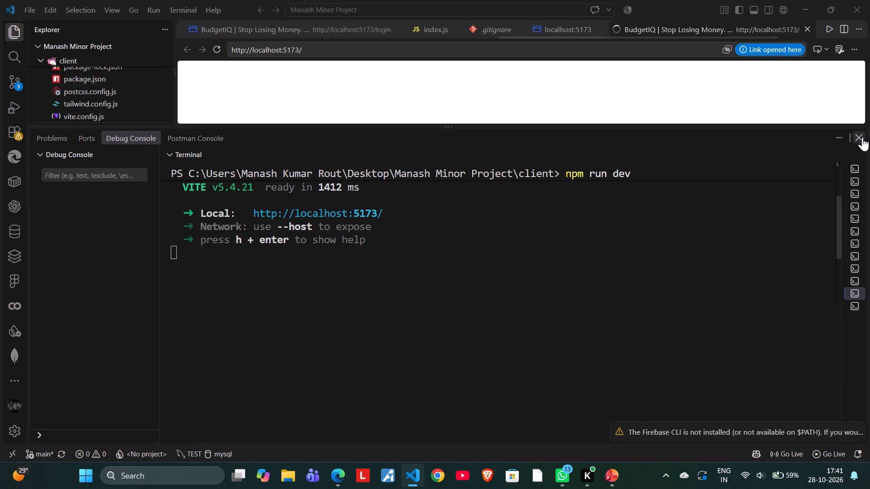
pyautogui.moveTo(656, 127); pyautogui.dragTo(644, 301)
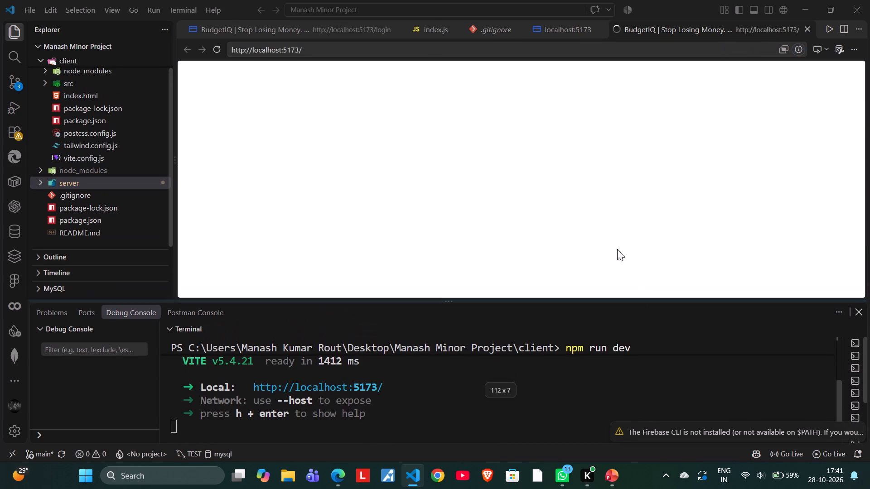
pyautogui.moveTo(339, 51); pyautogui.dragTo(222, 45)
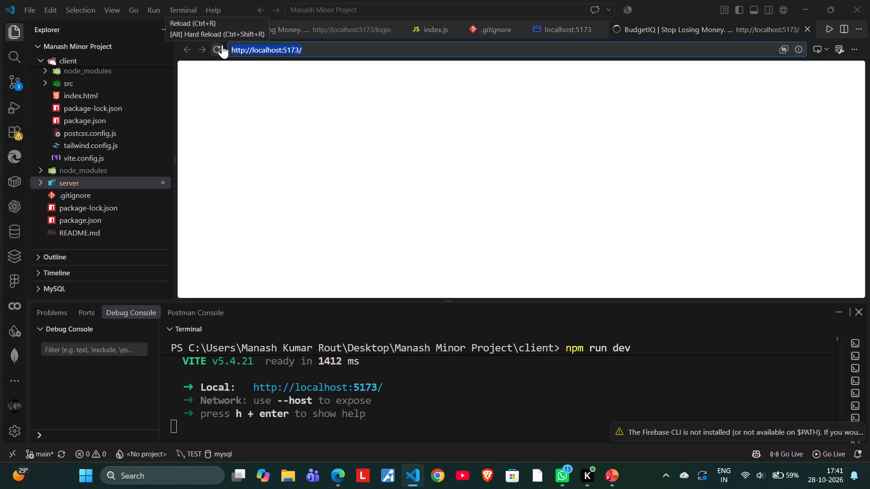
pyautogui.hotkey('ctrl', 'c')
pyautogui.click(443, 478)
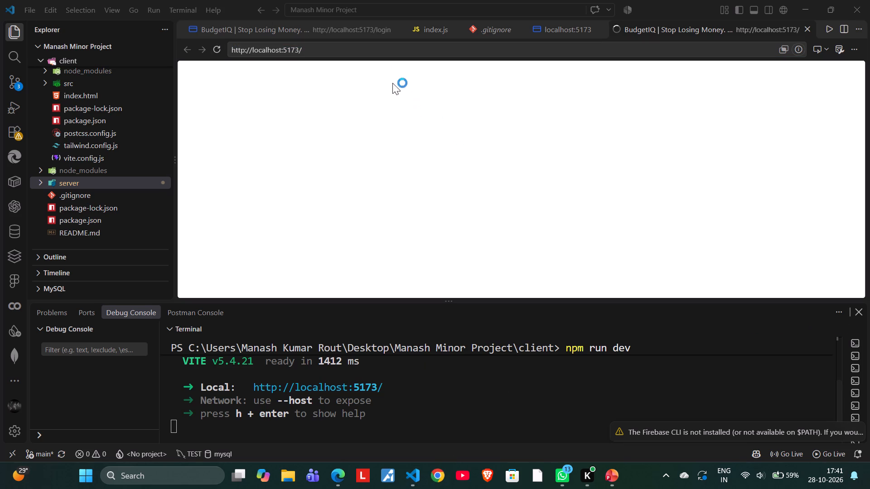
pyautogui.click(397, 31)
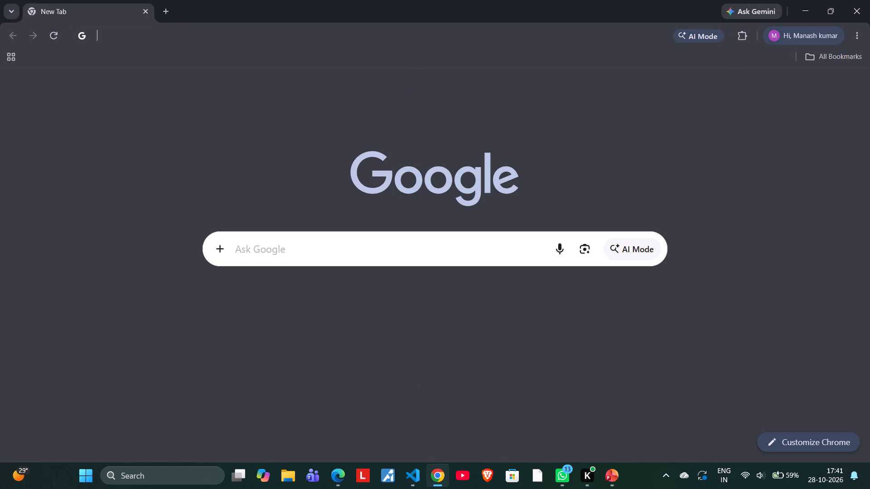
pyautogui.hotkey('ctrl', 'v')
pyautogui.press('Return')
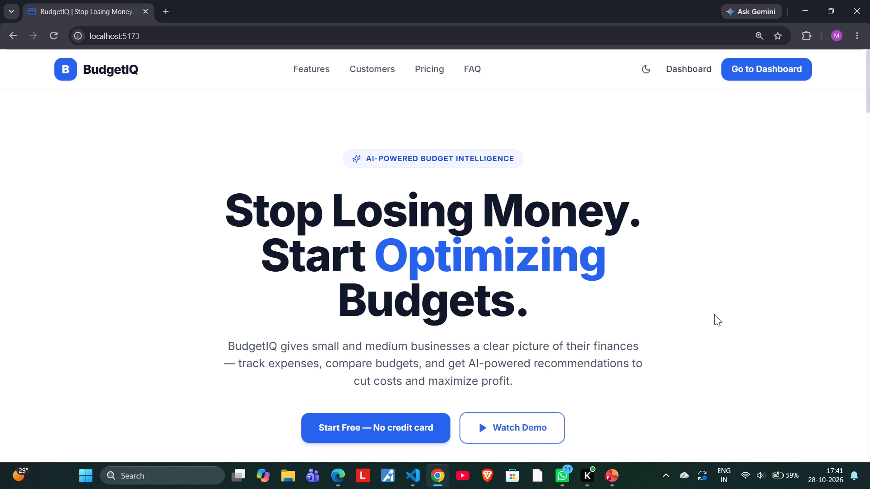
# Show the BudgetIQ landing page in full screen at 110% zoom and capture a screenshot of the entire screen.
pyautogui.press('F11')
pyautogui.scroll(3, 724, 316)
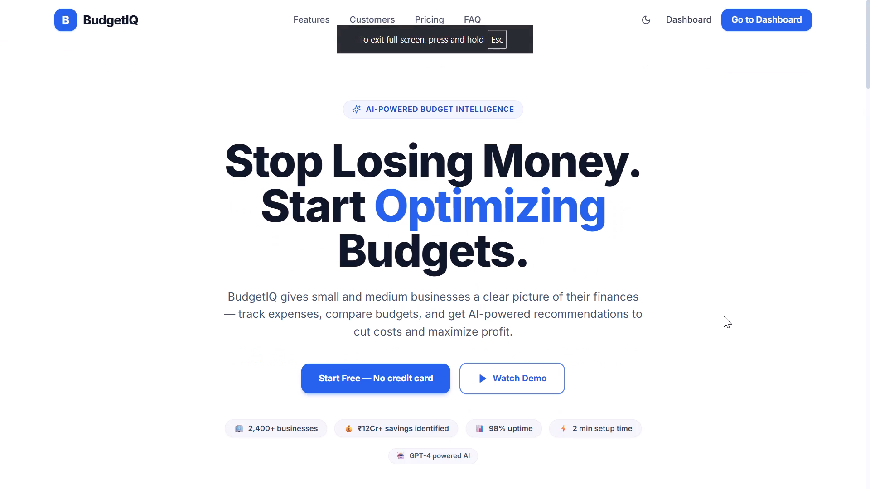
pyautogui.keyDown('ctrl'); pyautogui.scroll(1, 724, 316); pyautogui.keyUp('ctrl')
pyautogui.keyDown('ctrl'); pyautogui.scroll(-1, 724, 316); pyautogui.keyUp('ctrl')
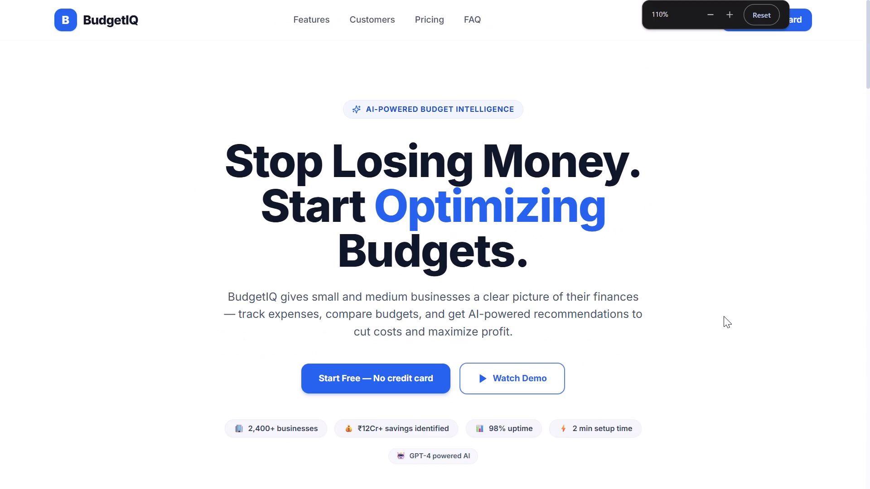
pyautogui.keyDown('ctrl'); pyautogui.scroll(-1, 724, 316); pyautogui.keyUp('ctrl')
pyautogui.click(725, 316)
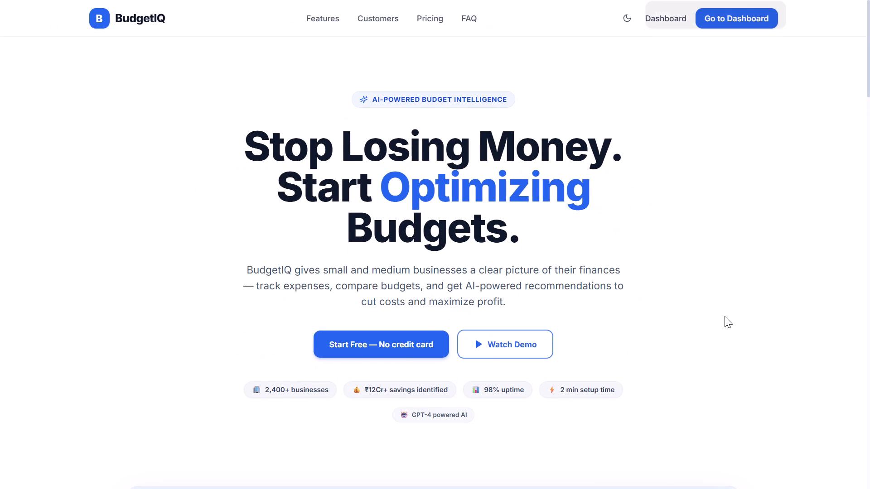
pyautogui.keyDown('ctrl'); pyautogui.scroll(1, 725, 316); pyautogui.keyUp('ctrl')
pyautogui.click(748, 301)
pyautogui.click(748, 301)
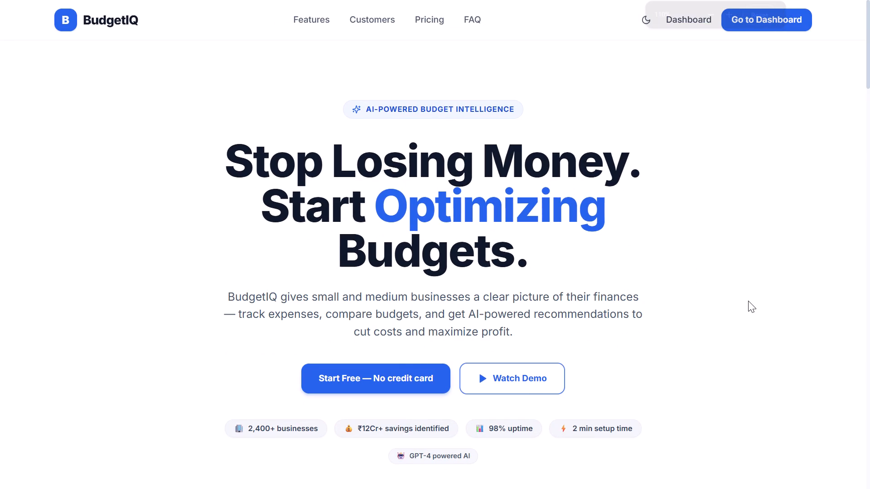
pyautogui.press('shift+super+s')
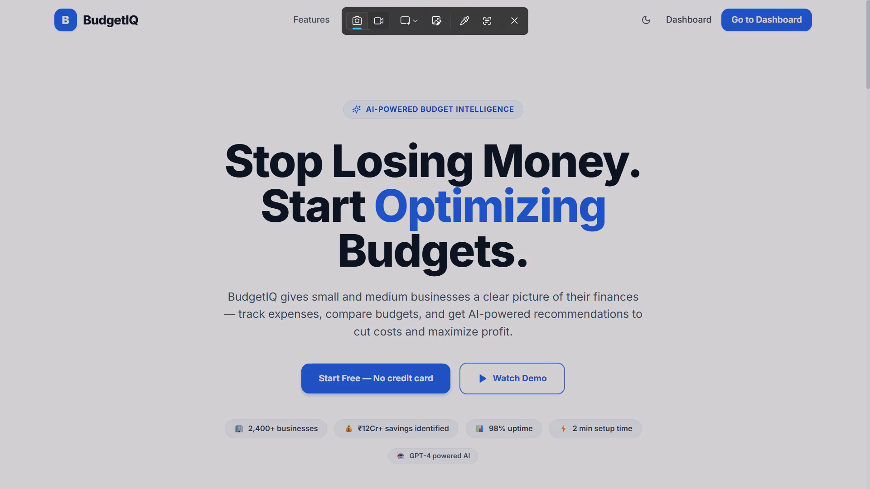
pyautogui.moveTo(0, 0); pyautogui.dragTo(869, 488)
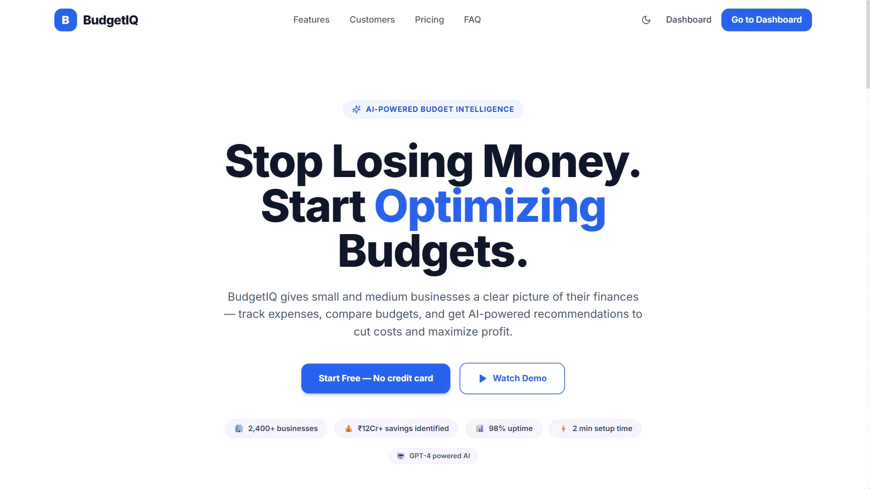
# Switch to PowerPoint, delete the old landing page picture on slide 6 and paste the new screenshot.
pyautogui.hotkey('alt', 'Tab')
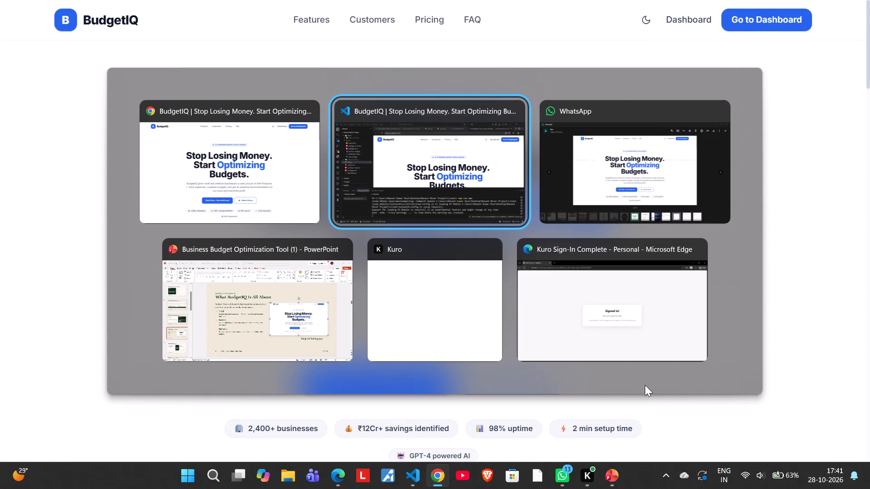
pyautogui.keyDown('alt'); pyautogui.click(314, 335); pyautogui.keyUp('alt')
pyautogui.click(581, 294)
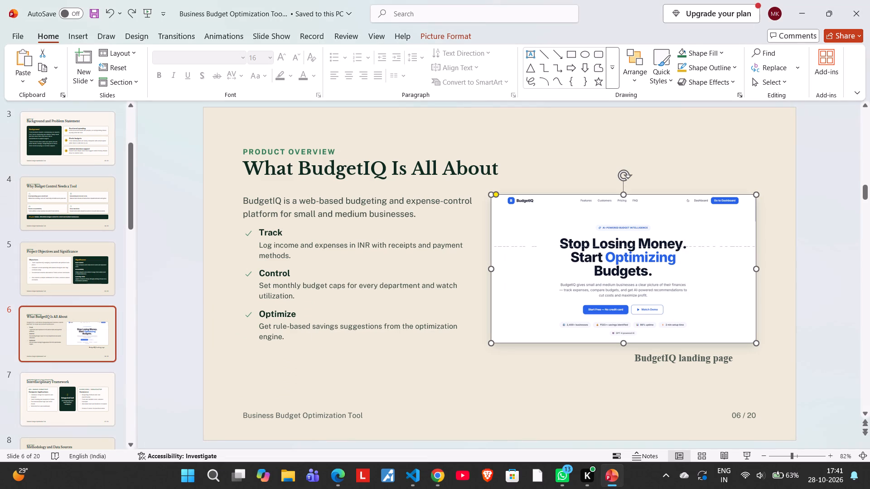
pyautogui.press('BackSpace')
pyautogui.hotkey('ctrl', 'v')
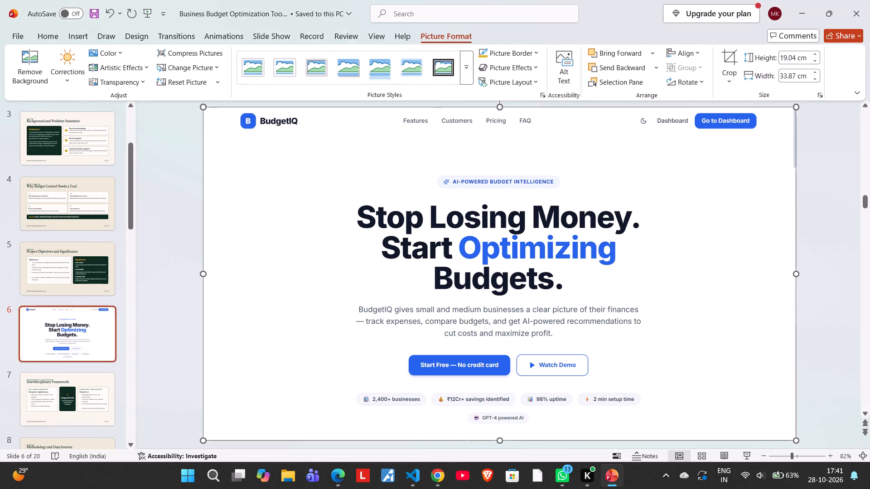
# Shrink the pasted screenshot to about 16.38 × 9.21 cm and place it beside the text, above the "BudgetIQ landing page" caption.
pyautogui.moveTo(202, 106); pyautogui.dragTo(280, 172)
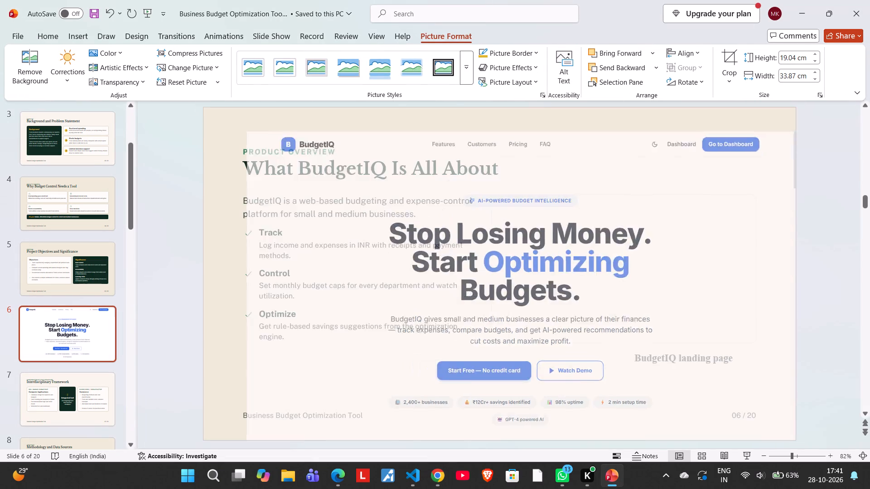
pyautogui.moveTo(280, 172); pyautogui.dragTo(515, 276)
pyautogui.moveTo(604, 319); pyautogui.dragTo(584, 248)
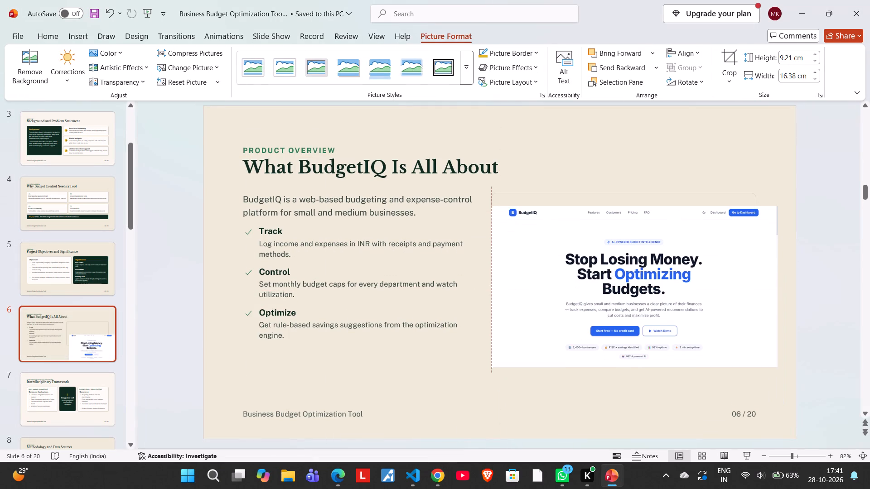
pyautogui.moveTo(584, 248); pyautogui.dragTo(583, 226)
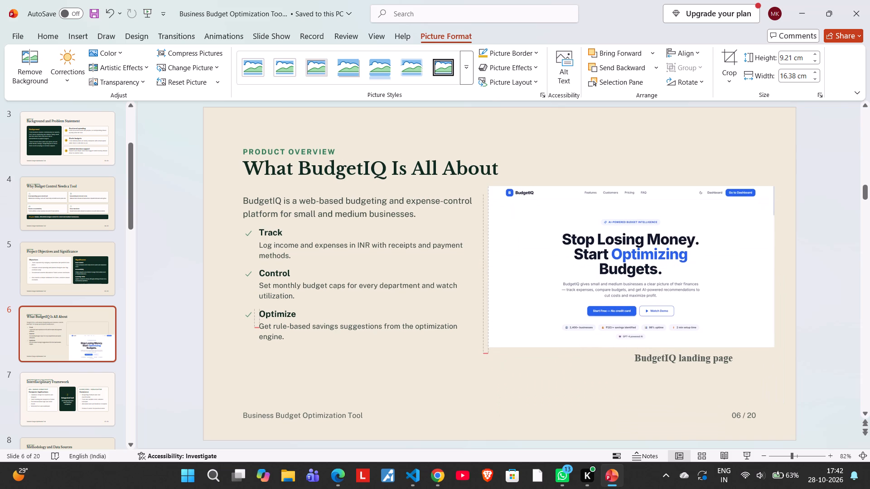
pyautogui.click(860, 271)
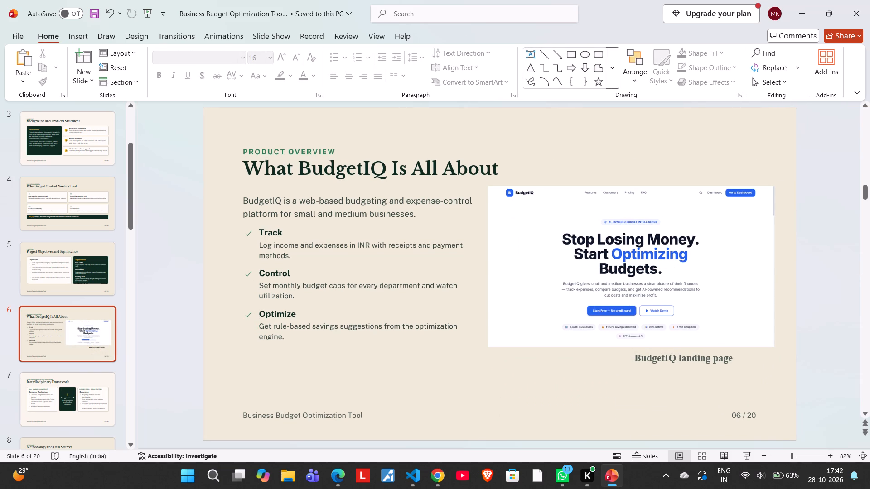
# Move the screenshot aside, delete the empty frame behind it, and move the screenshot back above the caption.
pyautogui.moveTo(681, 268); pyautogui.dragTo(613, 319)
pyautogui.click(752, 259)
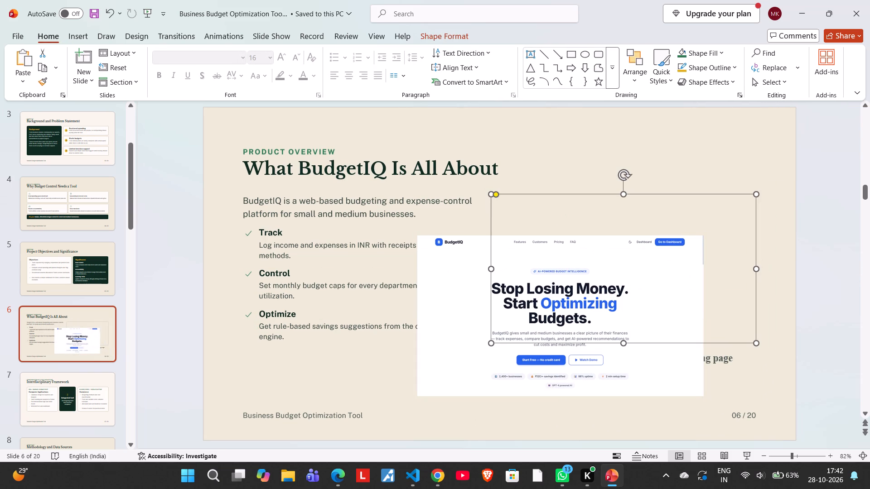
pyautogui.press('BackSpace')
pyautogui.click(675, 287)
pyautogui.moveTo(672, 286); pyautogui.dragTo(724, 219)
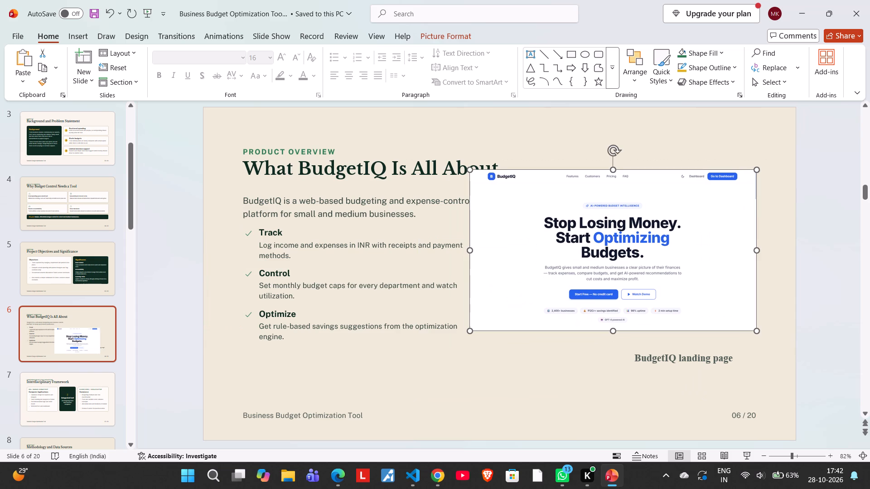
# Switch to the BudgetIQ landing page in the browser and capture a rectangular screenshot of the page that leaves out the scrollbar.
pyautogui.hotkey('alt', 'Tab')
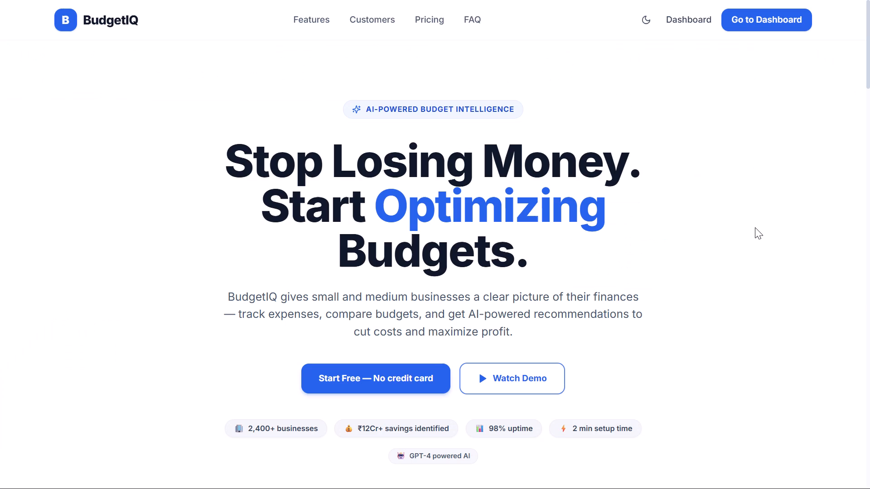
pyautogui.click(754, 227)
pyautogui.press('shift+super+s')
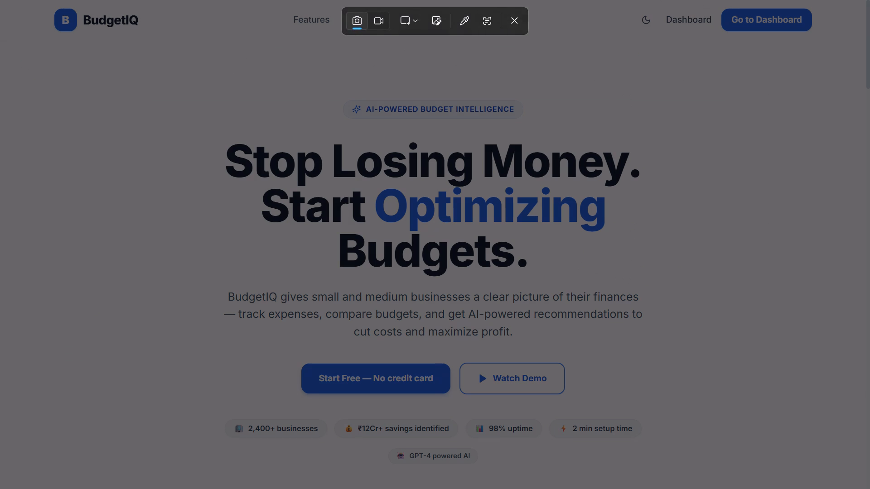
pyautogui.keyDown('shift'); pyautogui.moveTo(0, 0); pyautogui.dragTo(855, 488); pyautogui.keyUp('shift')
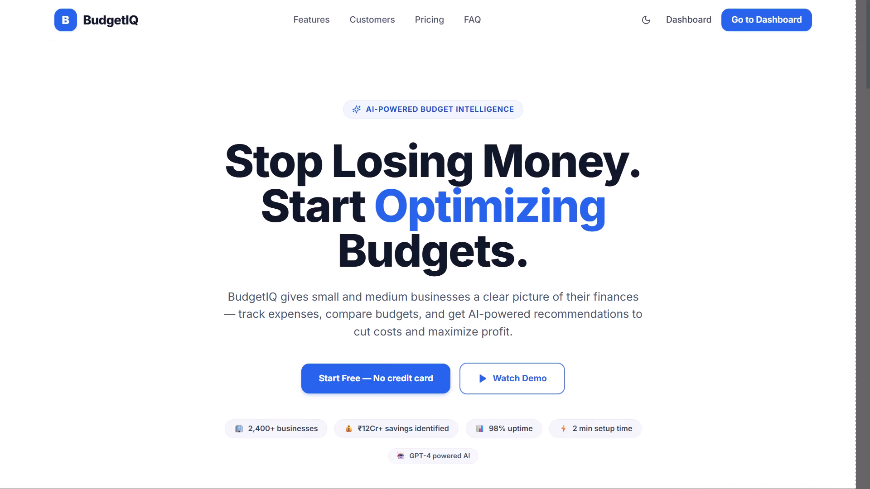
pyautogui.keyDown('shift'); pyautogui.moveTo(855, 488); pyautogui.dragTo(862, 488); pyautogui.keyUp('shift')
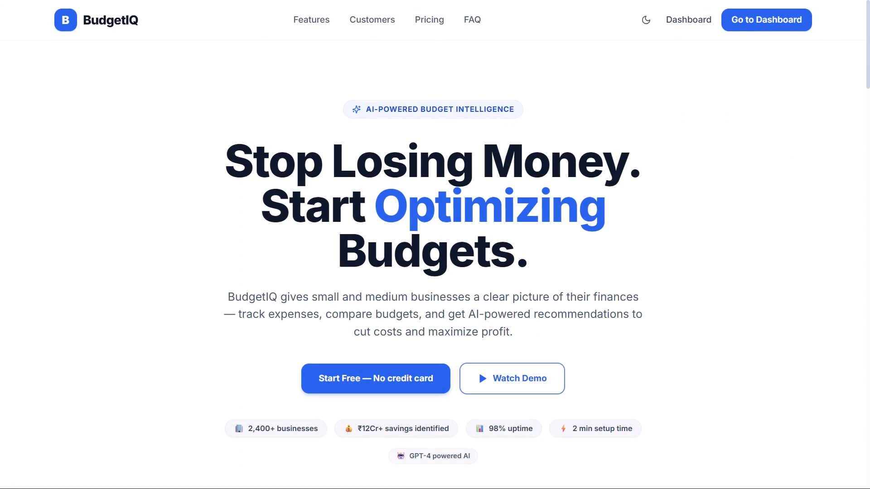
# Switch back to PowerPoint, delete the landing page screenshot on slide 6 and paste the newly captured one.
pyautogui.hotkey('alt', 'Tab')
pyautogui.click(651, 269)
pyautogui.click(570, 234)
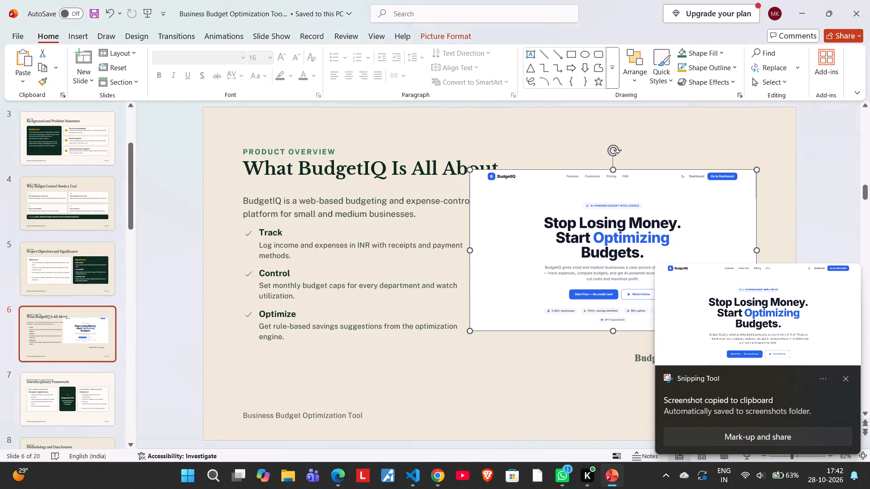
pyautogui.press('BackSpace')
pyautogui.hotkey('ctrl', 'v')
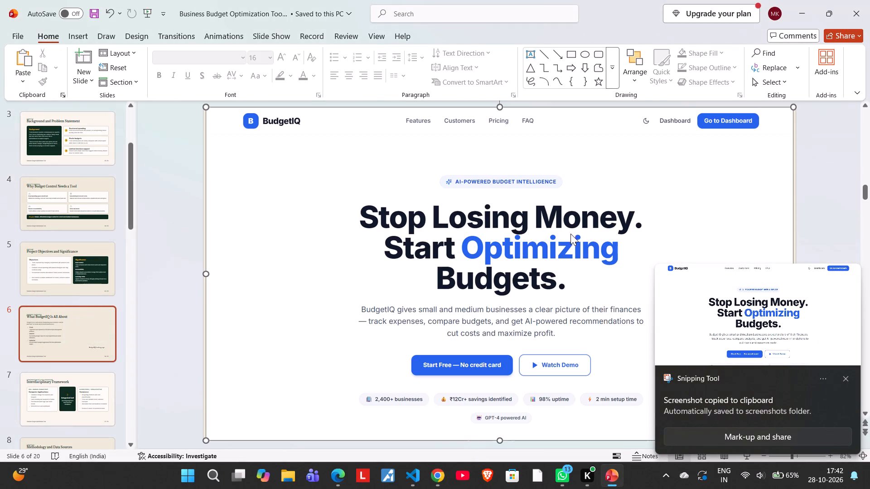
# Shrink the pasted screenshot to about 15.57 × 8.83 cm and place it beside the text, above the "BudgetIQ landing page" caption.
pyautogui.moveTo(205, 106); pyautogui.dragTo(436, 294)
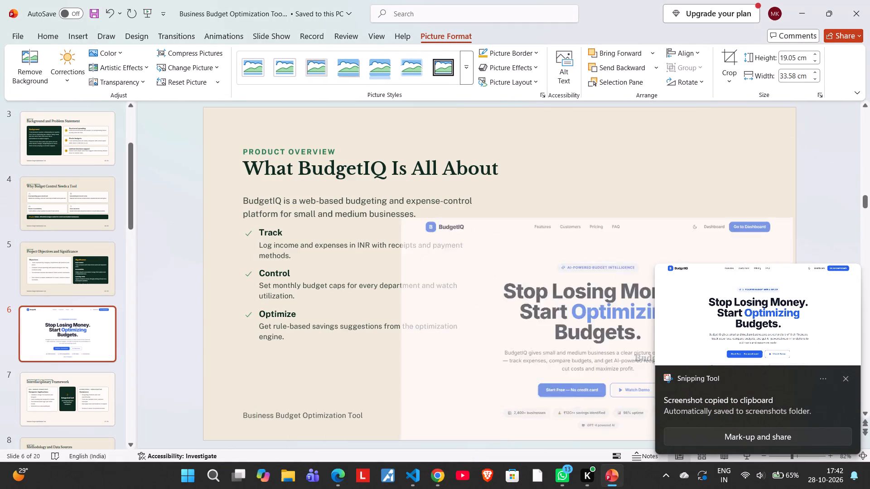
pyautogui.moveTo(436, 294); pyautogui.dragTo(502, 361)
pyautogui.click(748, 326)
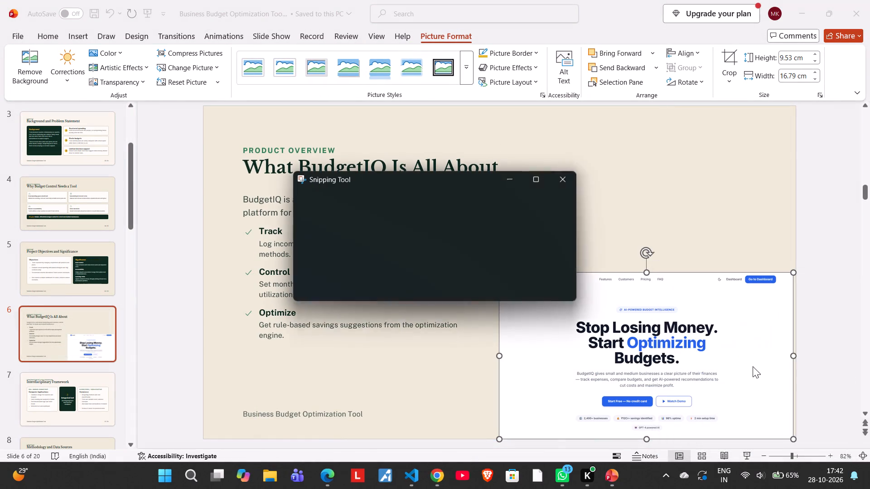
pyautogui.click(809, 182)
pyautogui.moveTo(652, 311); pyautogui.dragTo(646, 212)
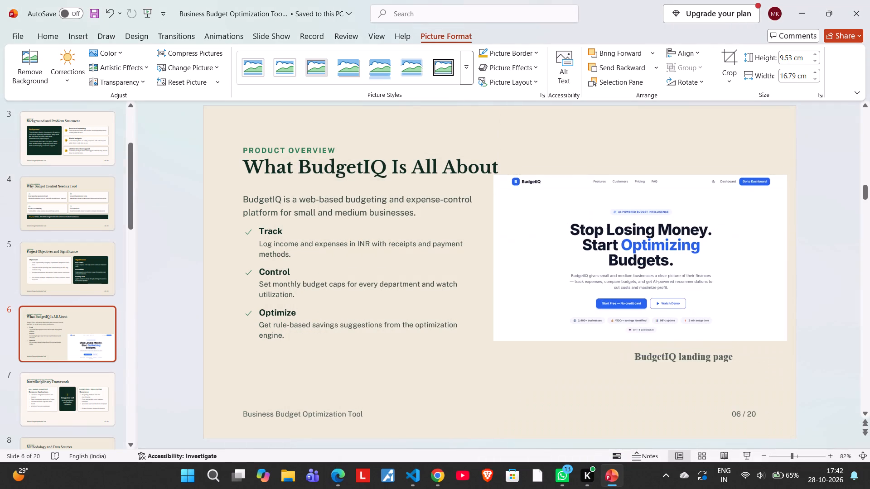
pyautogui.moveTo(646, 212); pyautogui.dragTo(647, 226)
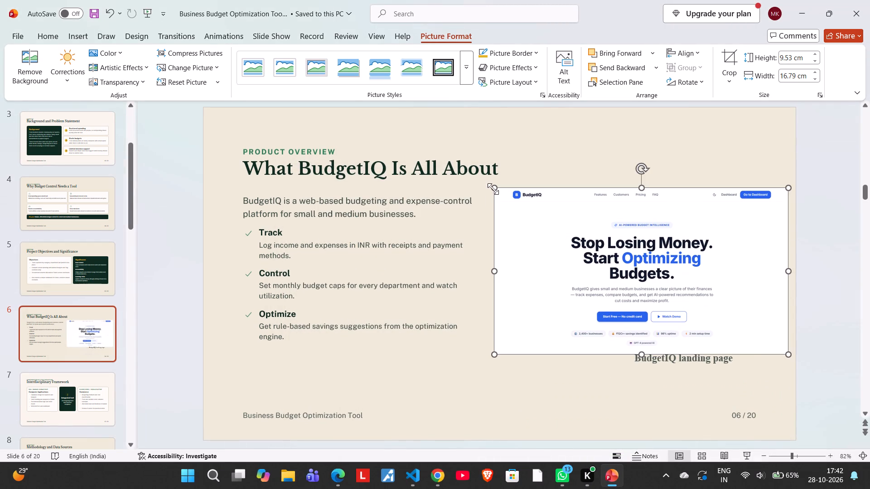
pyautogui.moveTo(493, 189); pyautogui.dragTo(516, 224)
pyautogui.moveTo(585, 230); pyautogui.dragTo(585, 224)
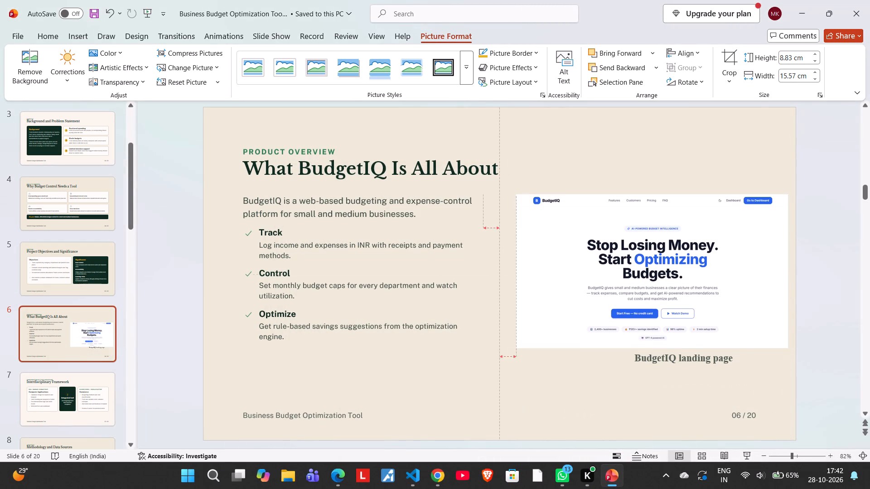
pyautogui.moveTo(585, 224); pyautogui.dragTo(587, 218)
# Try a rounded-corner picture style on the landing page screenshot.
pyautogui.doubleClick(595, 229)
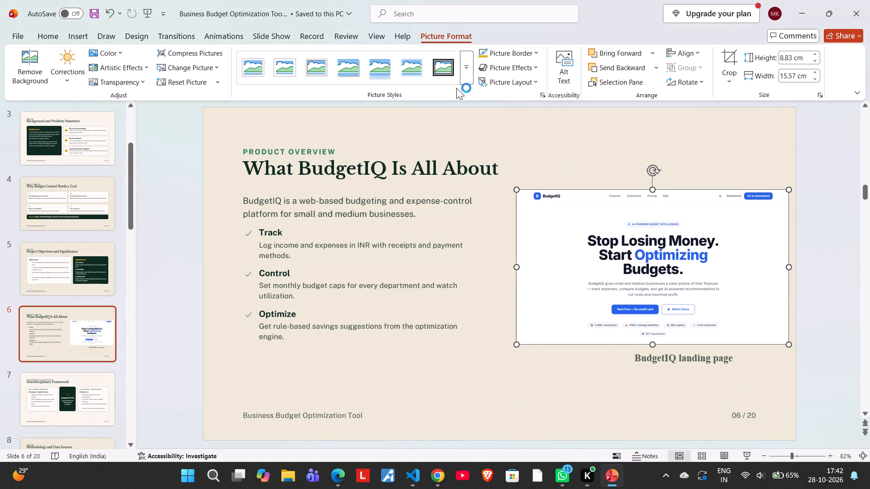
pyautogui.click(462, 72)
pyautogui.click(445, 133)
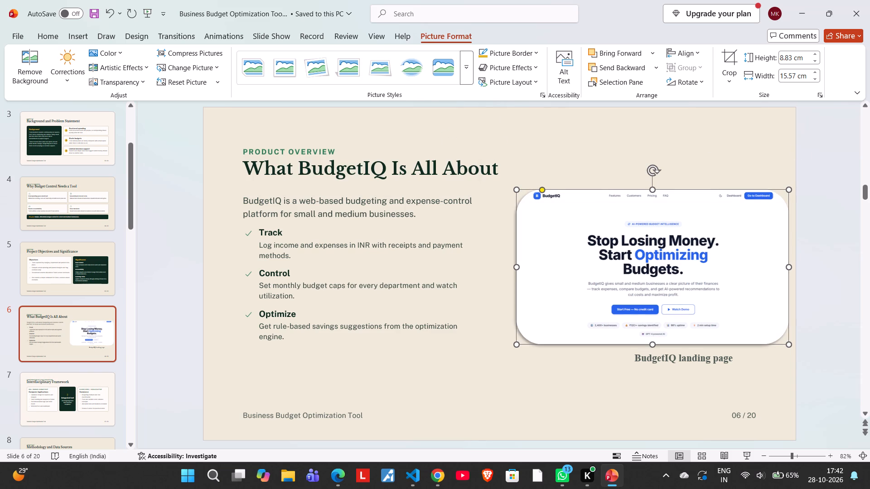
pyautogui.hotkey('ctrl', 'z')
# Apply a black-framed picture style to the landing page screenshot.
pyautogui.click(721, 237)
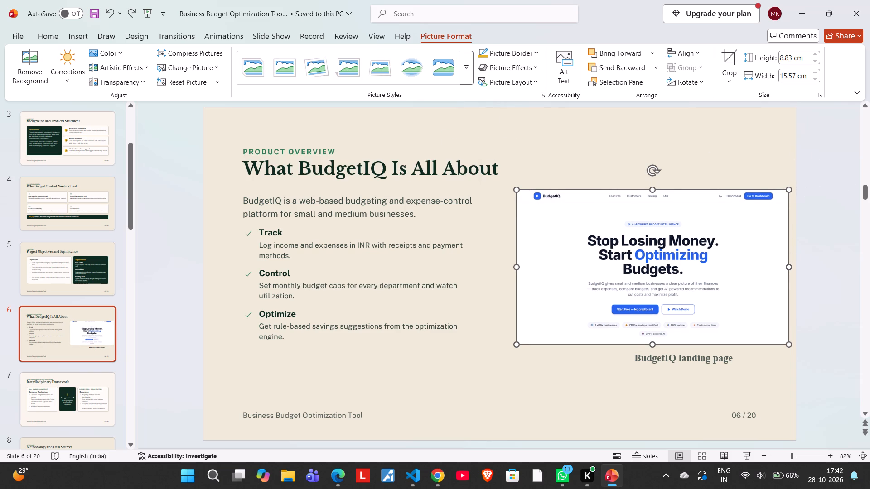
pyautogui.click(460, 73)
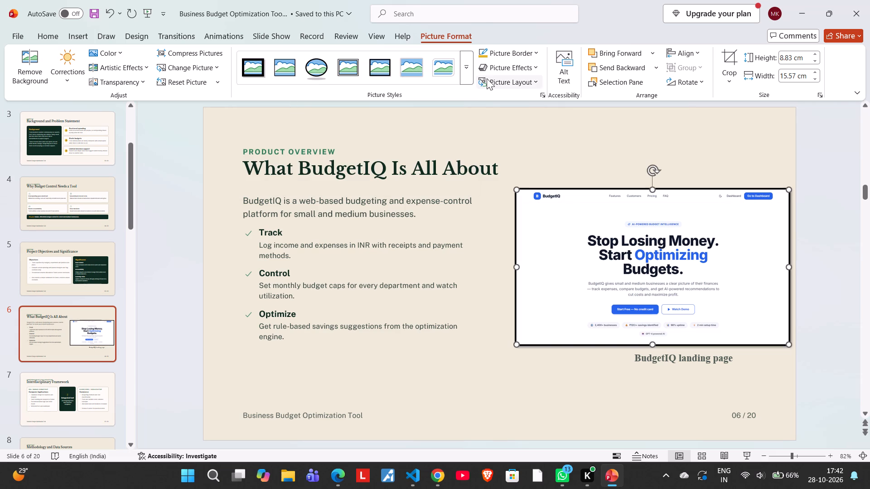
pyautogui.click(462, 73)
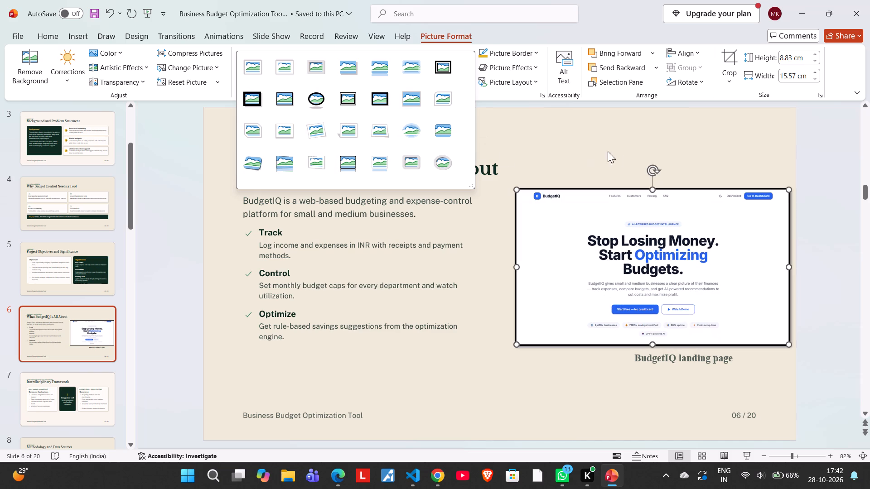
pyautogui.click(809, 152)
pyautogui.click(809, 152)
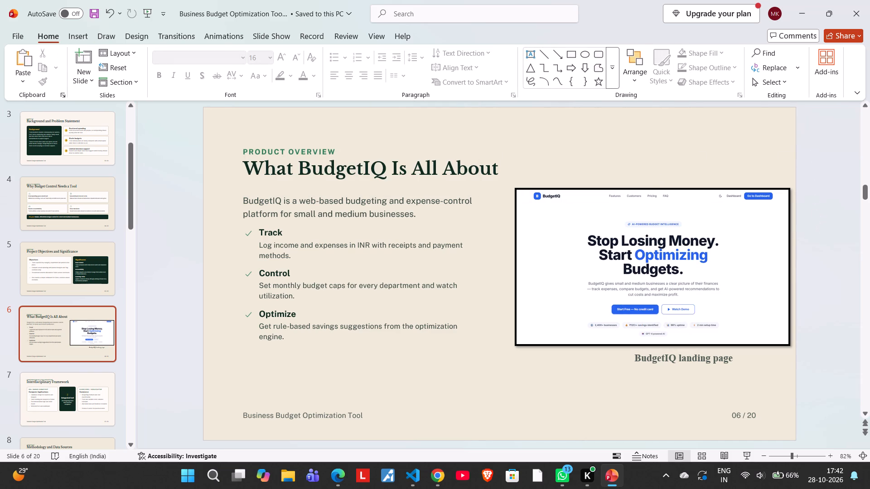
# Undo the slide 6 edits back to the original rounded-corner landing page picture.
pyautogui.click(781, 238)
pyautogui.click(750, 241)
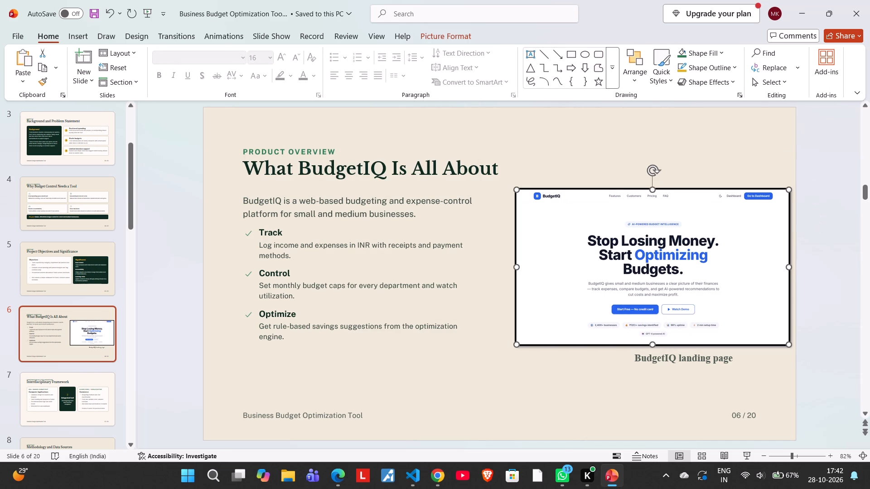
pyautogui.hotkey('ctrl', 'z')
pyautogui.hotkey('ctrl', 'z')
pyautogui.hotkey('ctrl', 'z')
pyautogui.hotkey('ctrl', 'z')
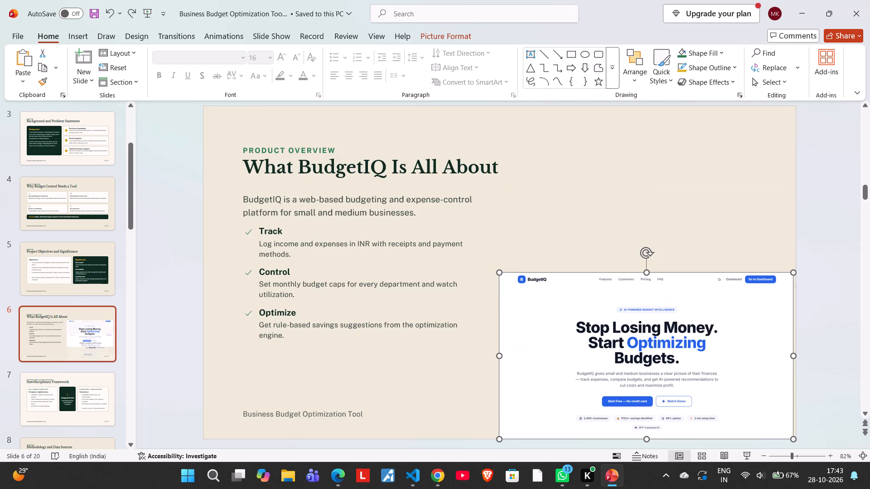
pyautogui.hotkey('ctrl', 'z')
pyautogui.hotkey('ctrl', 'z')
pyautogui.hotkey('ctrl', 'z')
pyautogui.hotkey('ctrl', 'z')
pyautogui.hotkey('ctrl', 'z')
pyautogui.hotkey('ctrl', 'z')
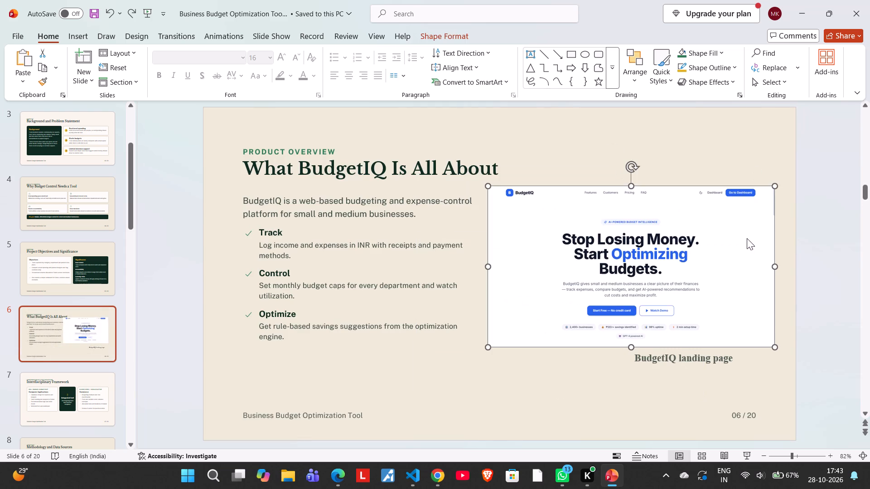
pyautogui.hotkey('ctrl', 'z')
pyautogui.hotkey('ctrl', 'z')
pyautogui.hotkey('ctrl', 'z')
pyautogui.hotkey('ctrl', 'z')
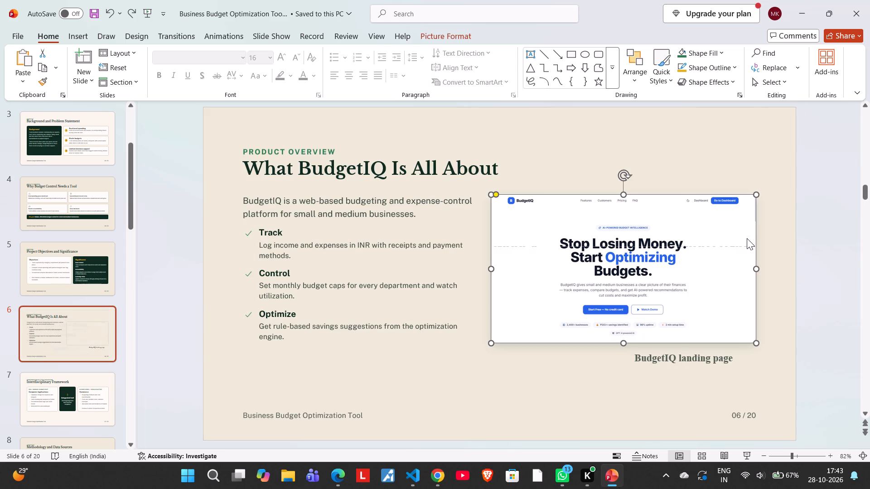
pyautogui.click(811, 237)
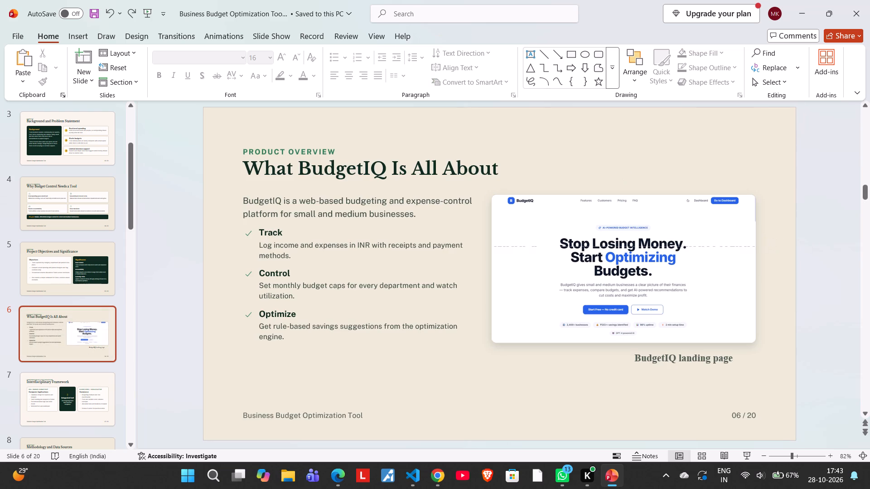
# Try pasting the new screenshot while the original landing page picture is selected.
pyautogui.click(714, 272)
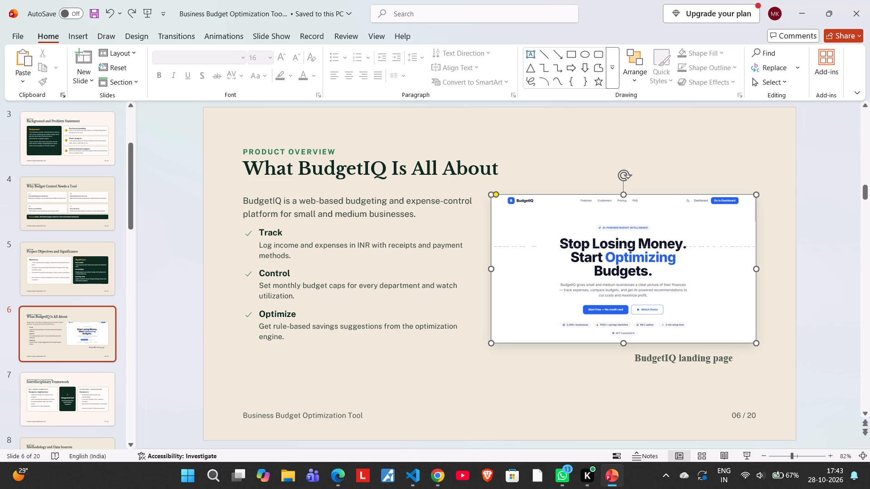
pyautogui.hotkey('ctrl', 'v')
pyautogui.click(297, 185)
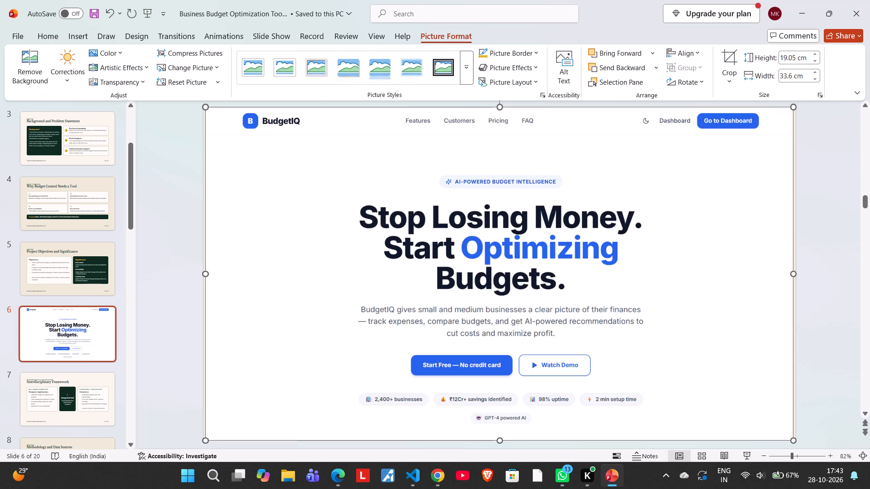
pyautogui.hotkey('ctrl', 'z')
# Delete the original landing page picture on slide 6 and paste the new screenshot.
pyautogui.click(547, 221)
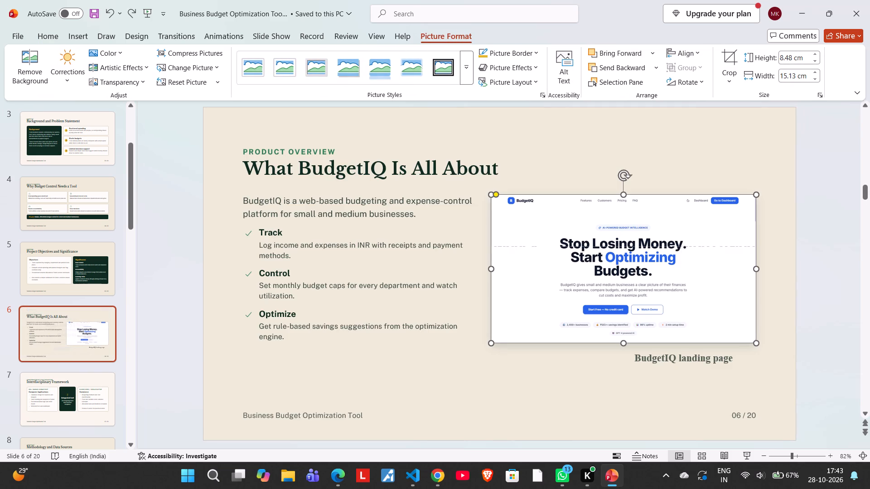
pyautogui.press('BackSpace')
pyautogui.click(546, 219)
pyautogui.hotkey('ctrl', 'v')
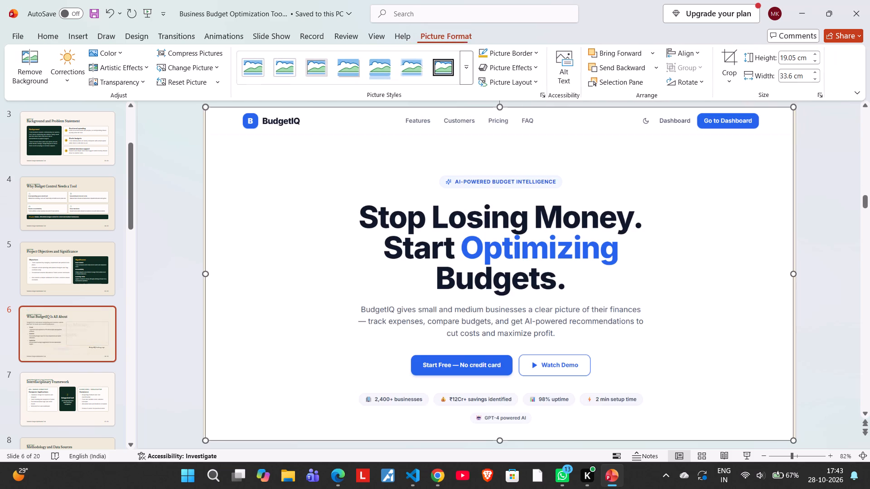
# Shrink the pasted screenshot to about 15.15 × 8.59 cm and place it beside the text, above the "BudgetIQ landing page" caption.
pyautogui.moveTo(205, 107); pyautogui.dragTo(473, 392)
pyautogui.moveTo(553, 353); pyautogui.dragTo(556, 268)
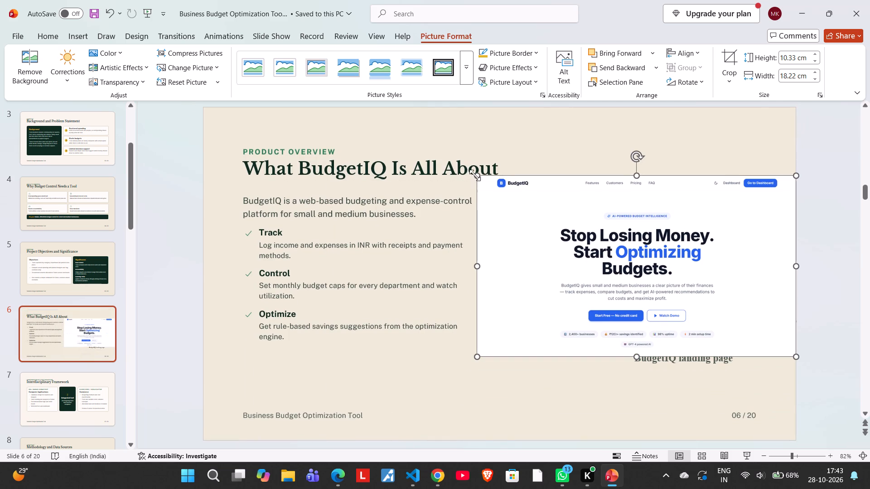
pyautogui.moveTo(475, 175); pyautogui.dragTo(485, 223)
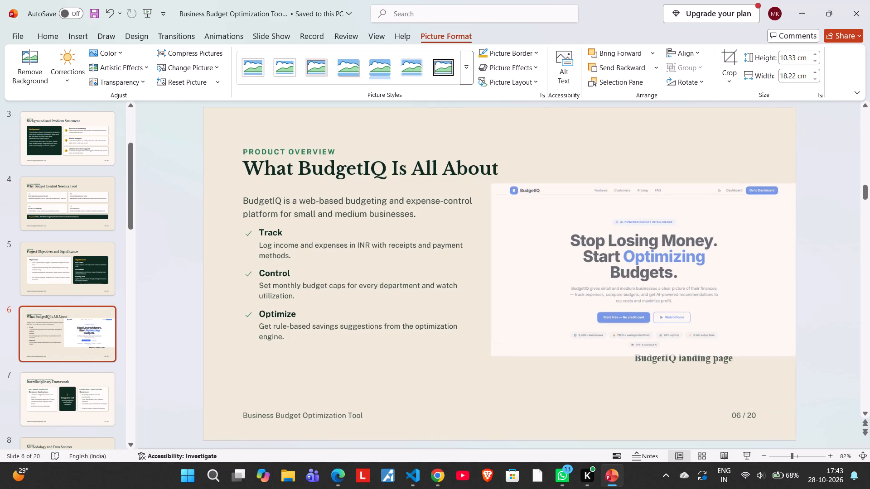
pyautogui.moveTo(485, 223); pyautogui.dragTo(532, 250)
pyautogui.moveTo(656, 240); pyautogui.dragTo(620, 230)
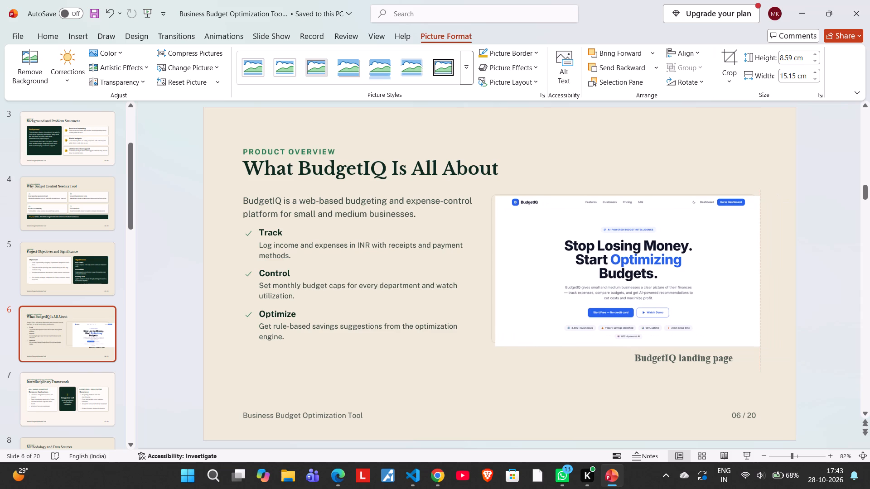
pyautogui.moveTo(620, 230); pyautogui.dragTo(615, 228)
pyautogui.click(853, 267)
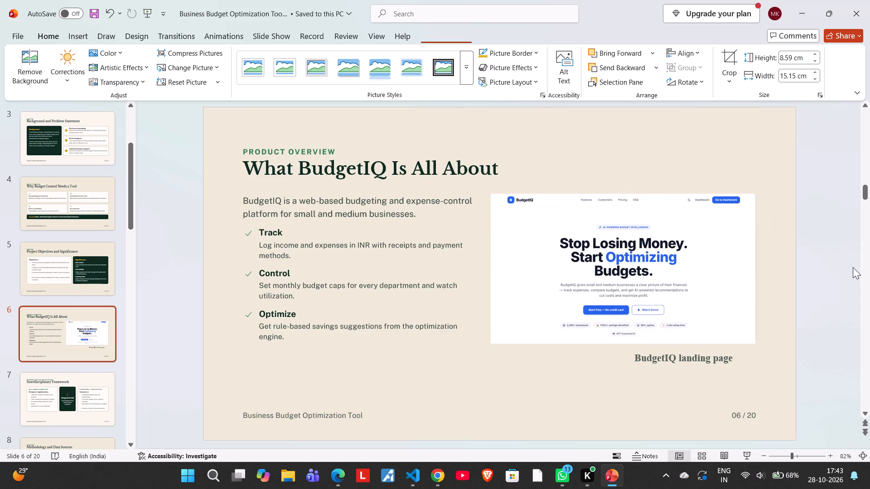
# Stretch the landing page screenshot slightly wider toward the slide's edge and slightly taller upward, keeping it above the caption.
pyautogui.click(677, 281)
pyautogui.moveTo(756, 267); pyautogui.dragTo(768, 267)
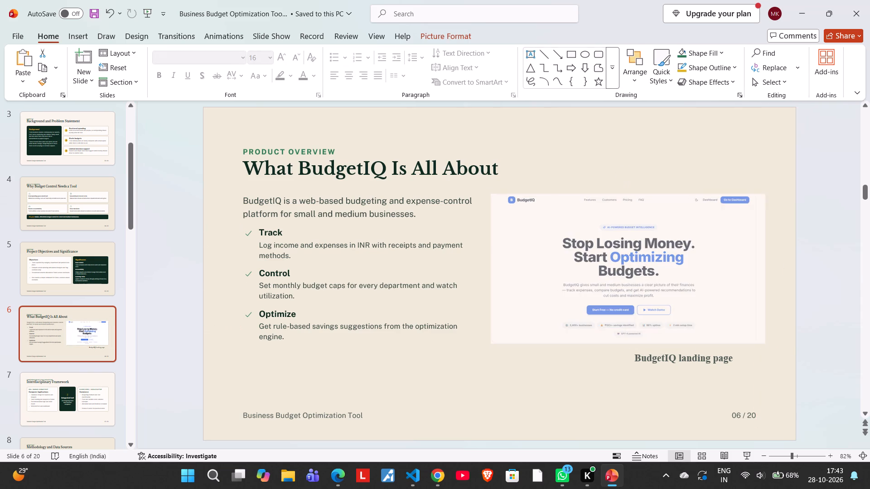
pyautogui.moveTo(768, 267); pyautogui.dragTo(774, 267)
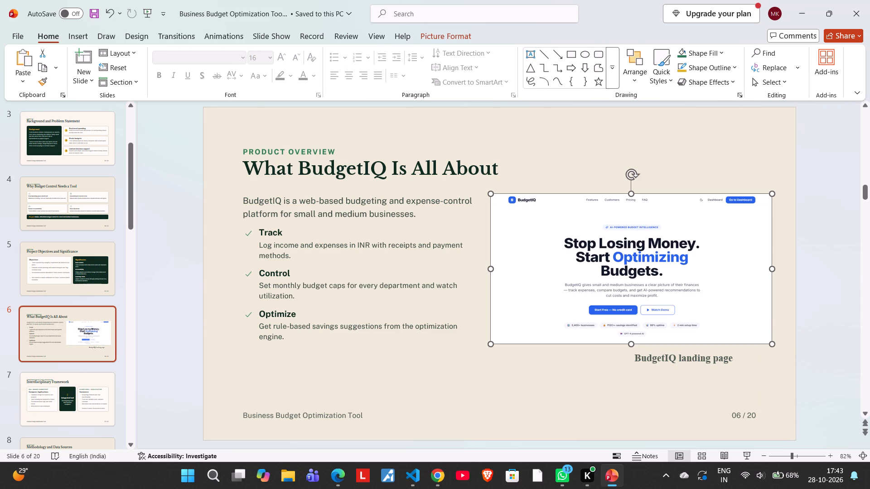
pyautogui.moveTo(630, 190); pyautogui.dragTo(629, 184)
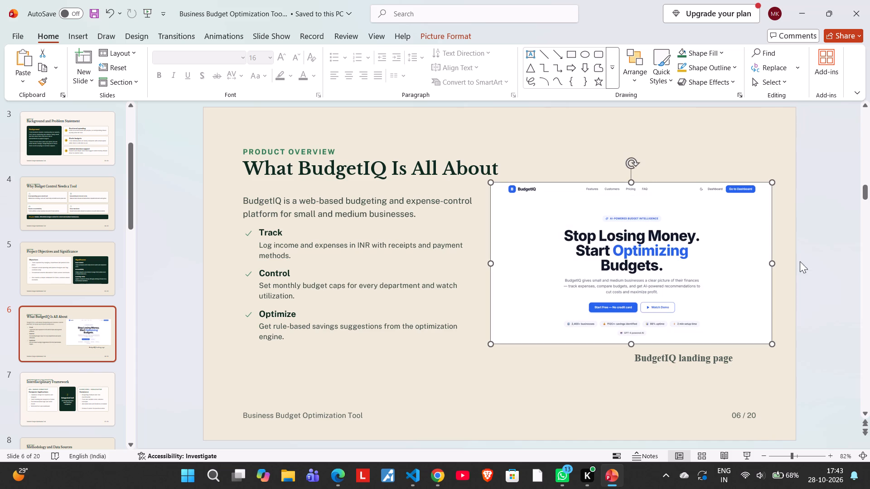
pyautogui.click(818, 261)
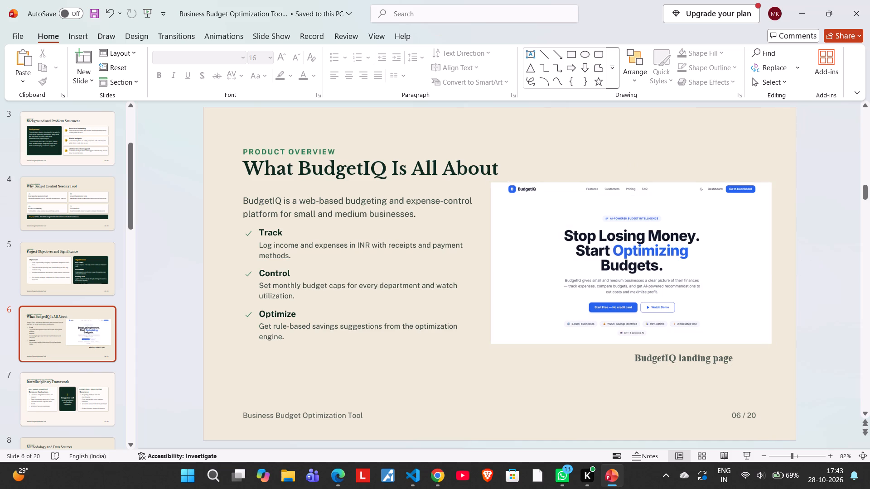
# Stretch the landing page screenshot on slide 6 slightly wider toward the slide's outer edge.
pyautogui.click(735, 259)
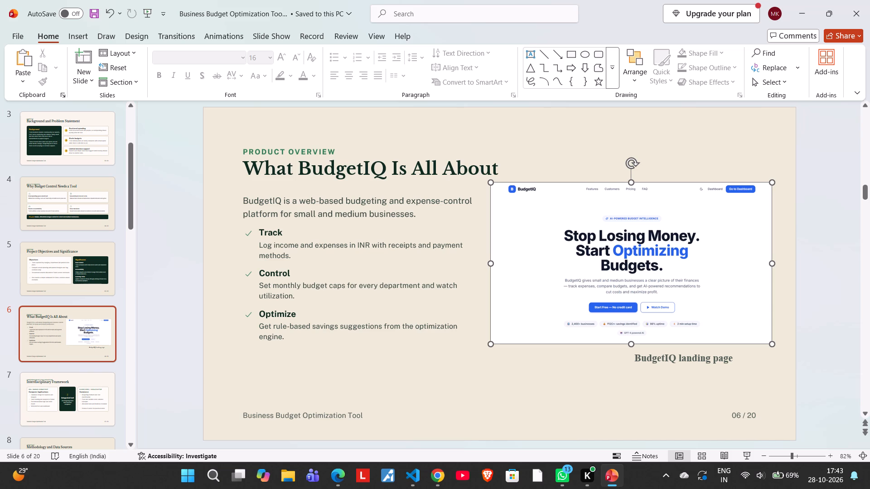
pyautogui.click(815, 257)
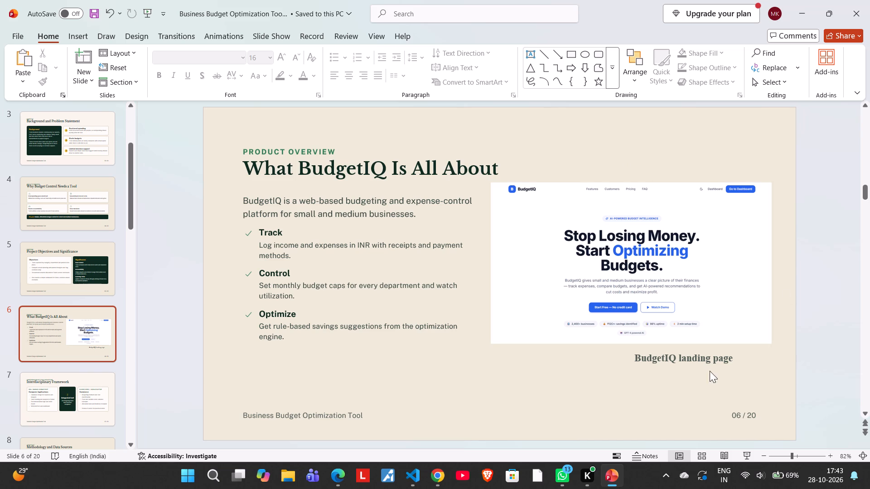
pyautogui.click(702, 297)
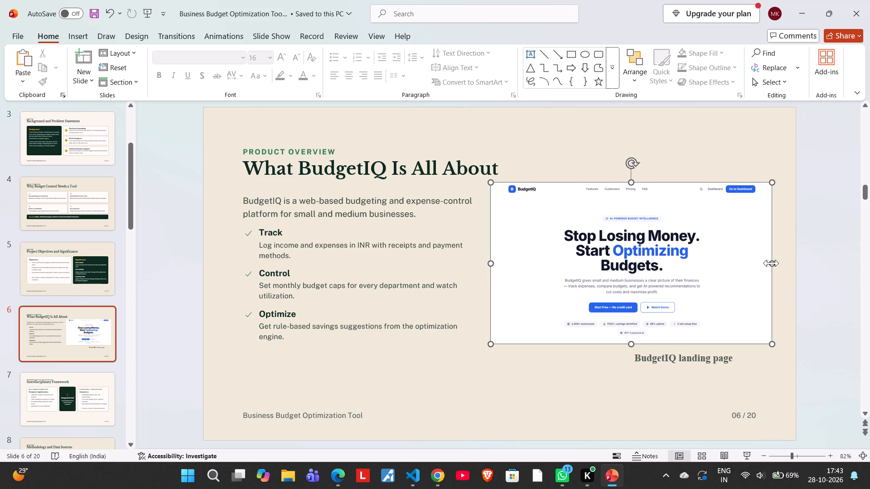
pyautogui.moveTo(771, 263); pyautogui.dragTo(783, 263)
# Move the "BudgetIQ landing page" caption so it sits roughly centred and close beneath the screenshot.
pyautogui.click(696, 364)
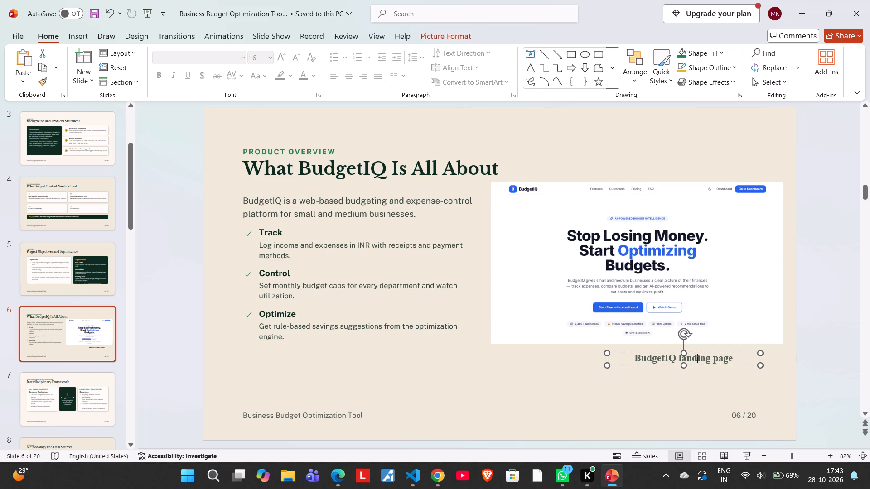
pyautogui.moveTo(695, 359); pyautogui.dragTo(668, 360)
pyautogui.click(712, 387)
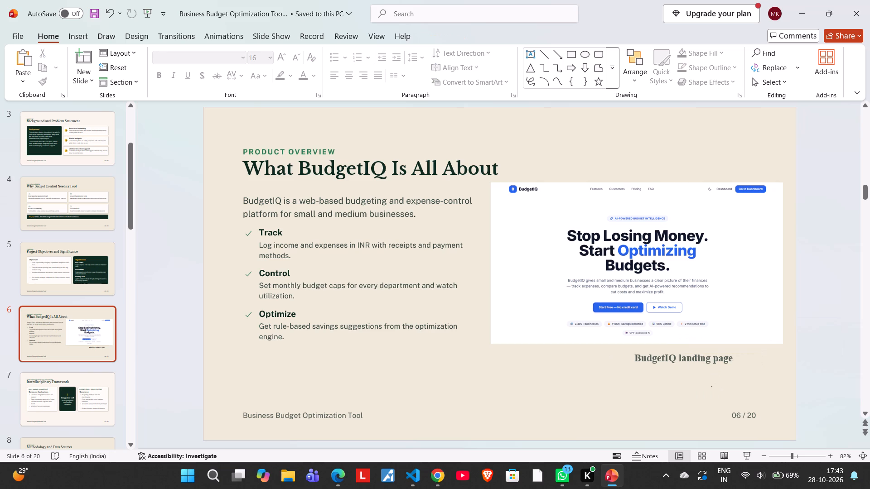
pyautogui.click(686, 356)
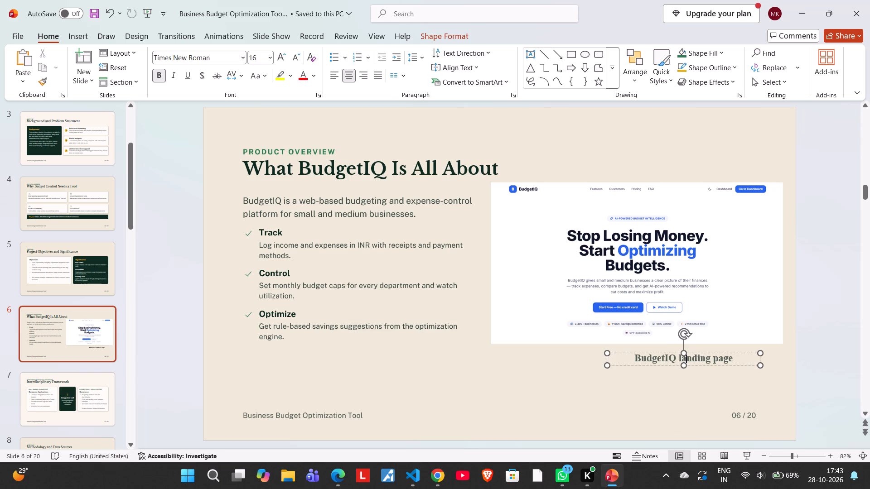
pyautogui.moveTo(705, 366); pyautogui.dragTo(661, 363)
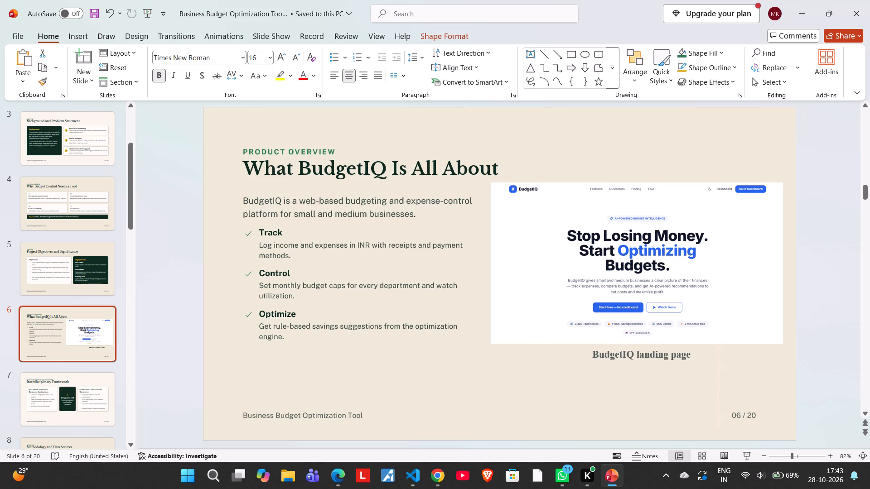
pyautogui.moveTo(661, 363); pyautogui.dragTo(660, 363)
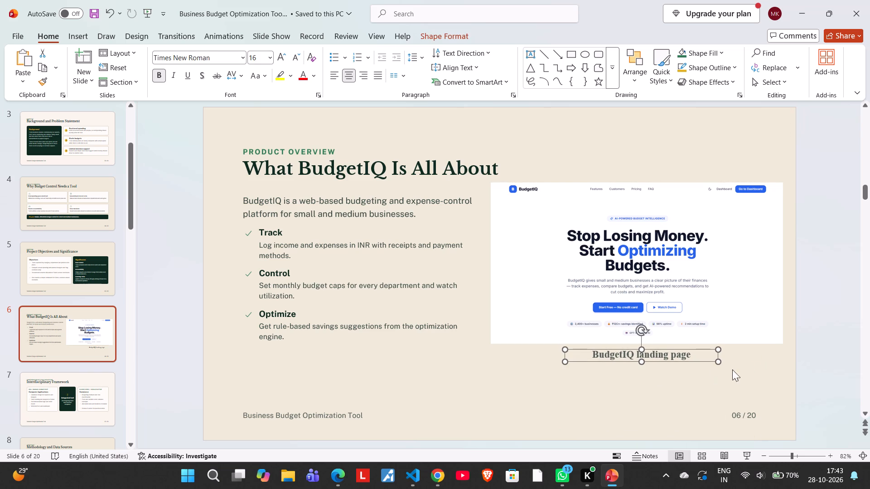
pyautogui.click(840, 351)
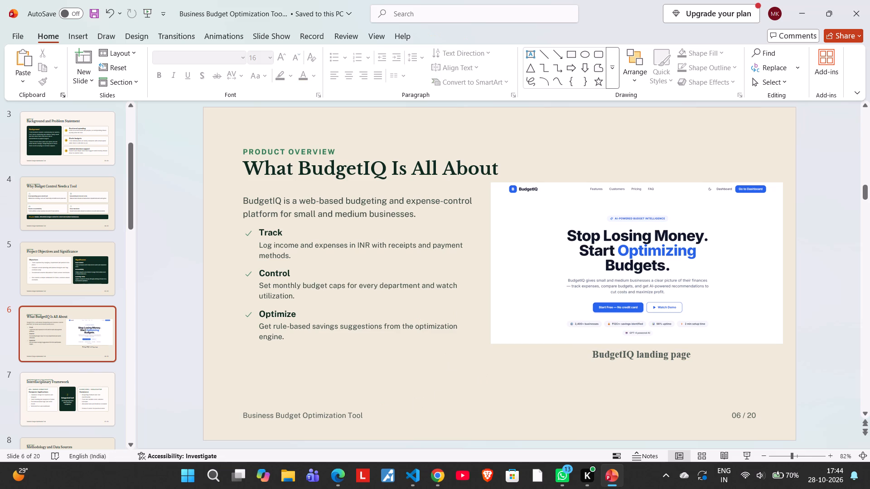
# Review the slides from "Background and Problem Statement" through "How It Works", checking their content and layout.
pyautogui.click(55, 285)
pyautogui.click(66, 204)
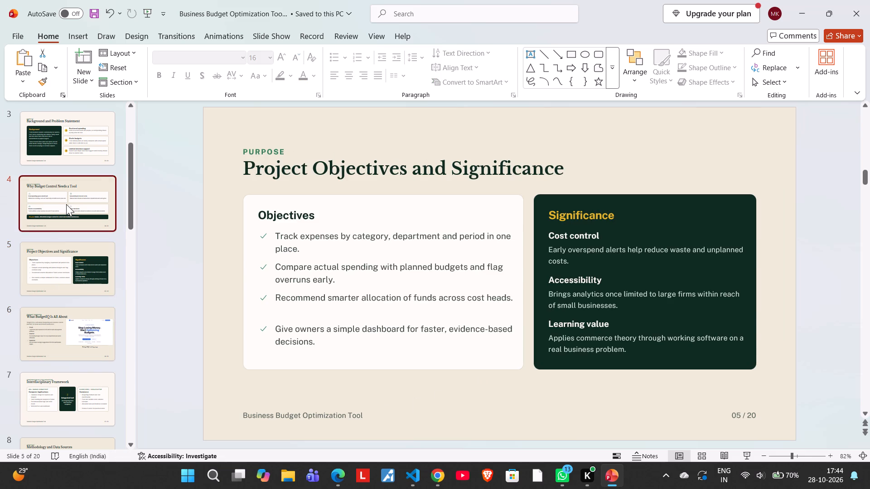
pyautogui.scroll(6, 101, 306)
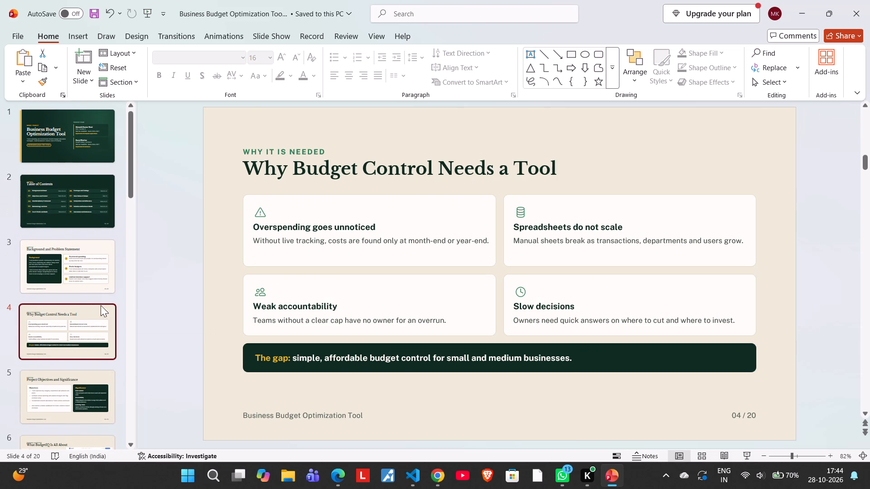
pyautogui.click(85, 289)
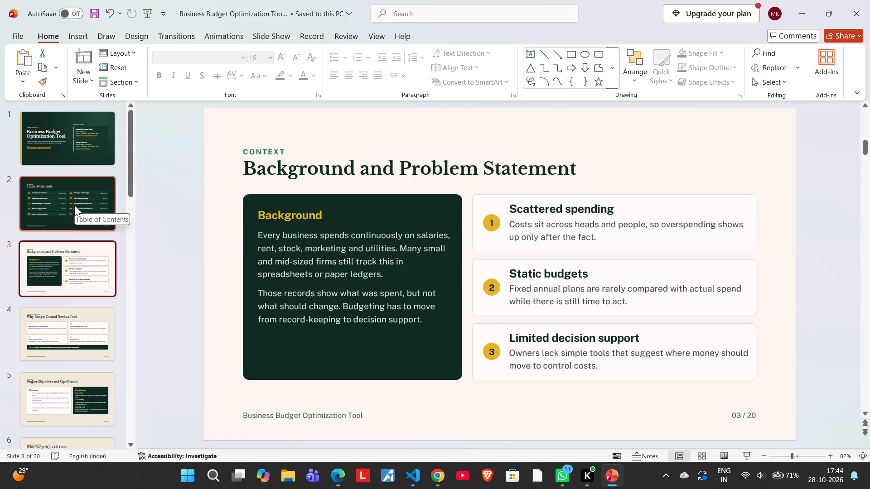
pyautogui.click(59, 323)
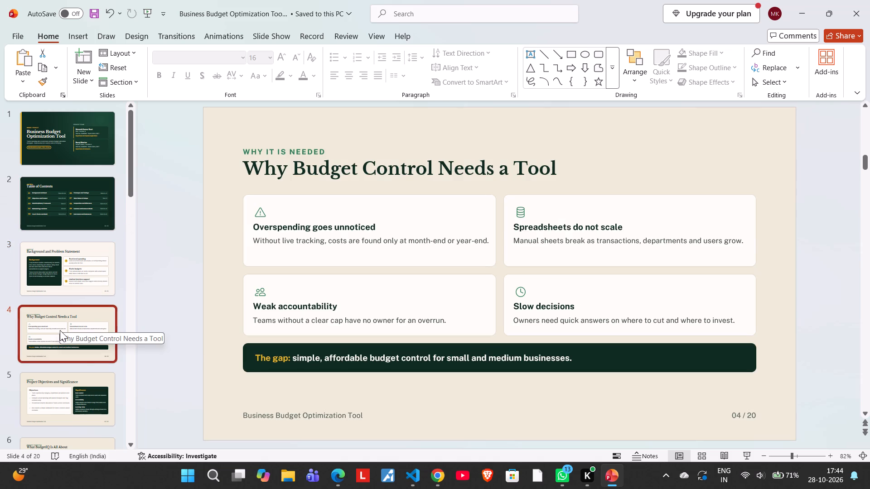
pyautogui.click(87, 396)
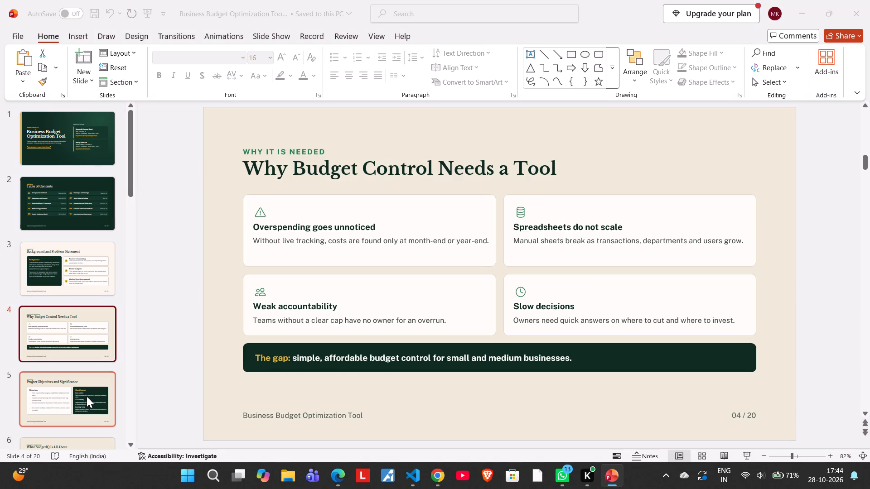
pyautogui.scroll(-2, 63, 395)
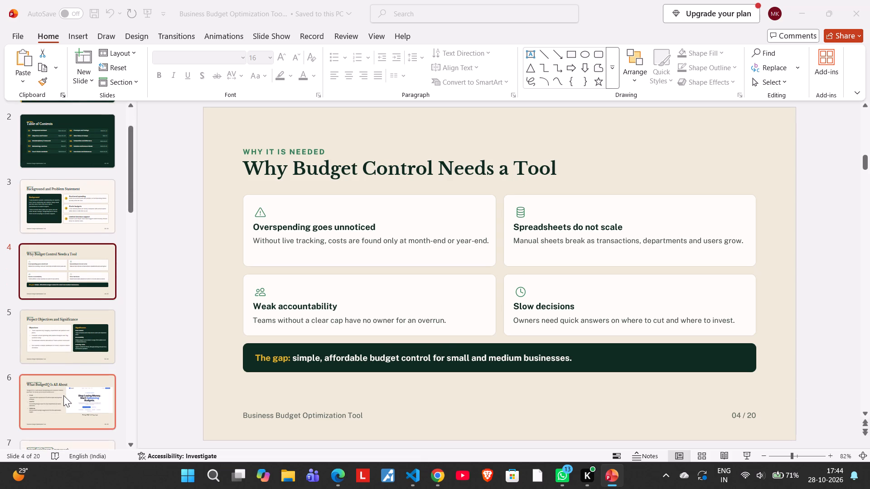
pyautogui.click(63, 395)
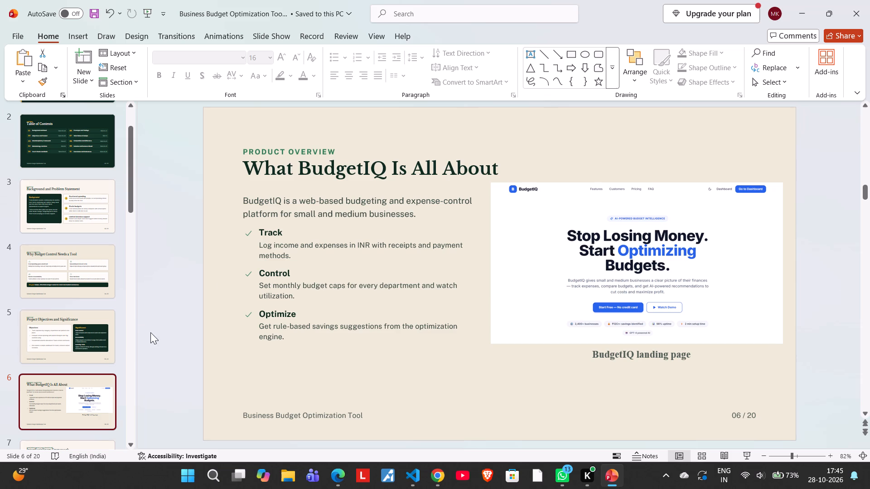
pyautogui.scroll(-3, 114, 267)
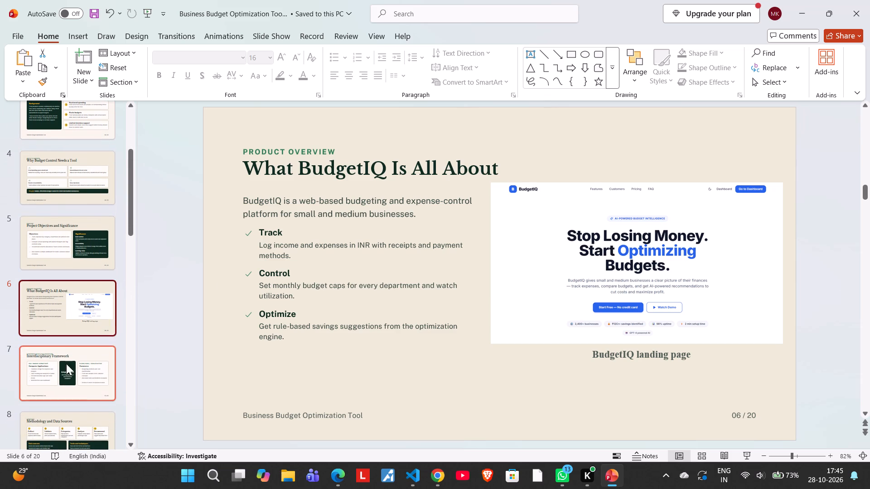
pyautogui.click(64, 374)
pyautogui.scroll(-5, 72, 289)
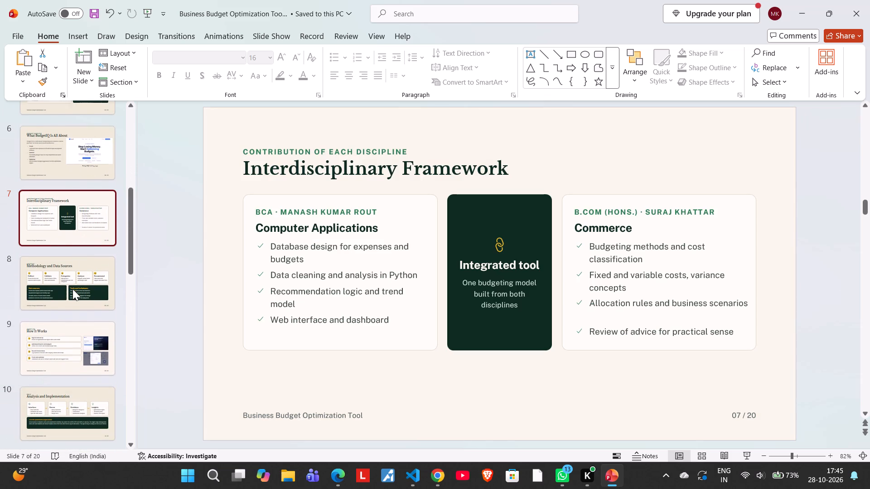
pyautogui.click(76, 288)
pyautogui.scroll(-2, 76, 288)
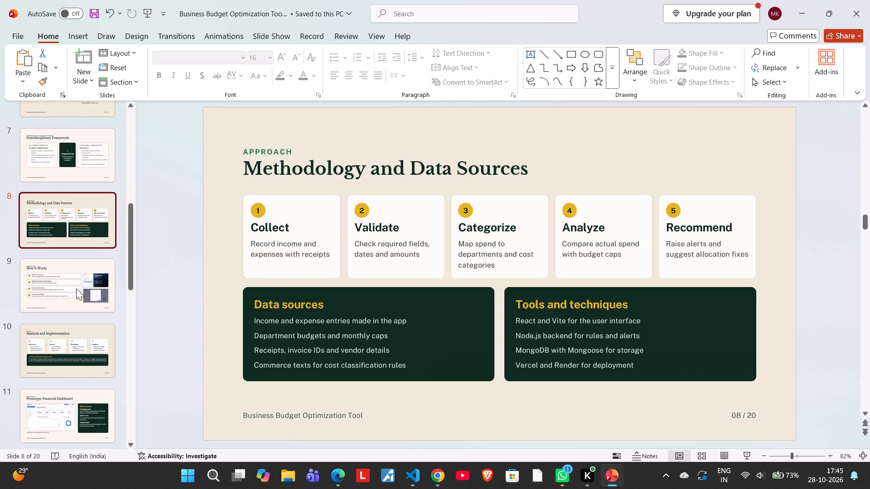
pyautogui.click(76, 288)
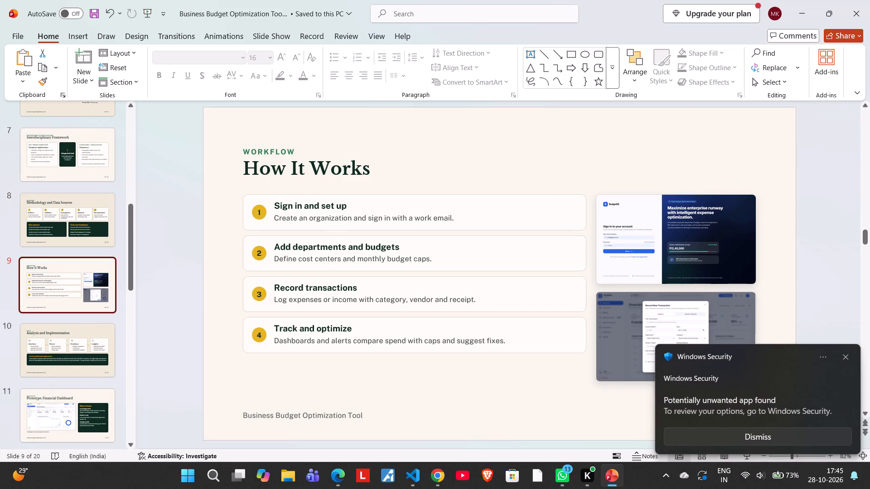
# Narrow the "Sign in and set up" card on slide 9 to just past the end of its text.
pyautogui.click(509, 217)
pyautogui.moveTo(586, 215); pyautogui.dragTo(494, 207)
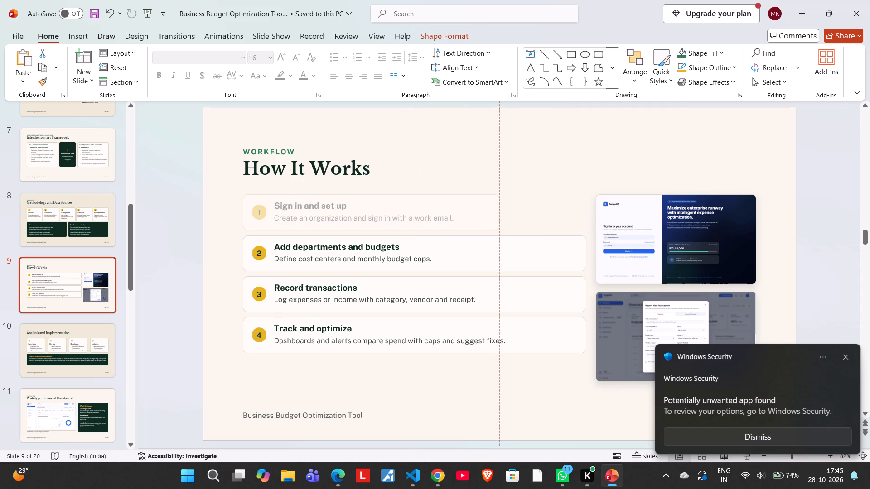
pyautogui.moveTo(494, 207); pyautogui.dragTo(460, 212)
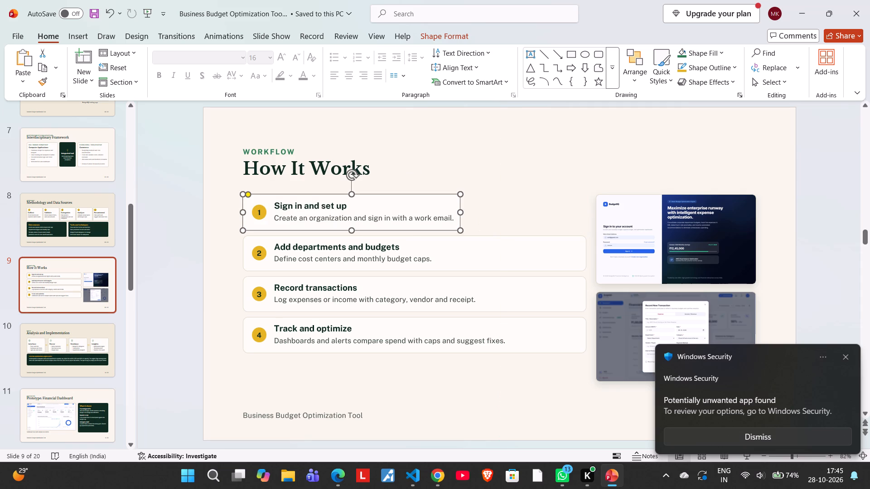
# Narrow the "Track and optimize", "Record transactions" and "Add departments and budgets" cards to one common width just past the longest text.
pyautogui.click(516, 256)
pyautogui.click(556, 336)
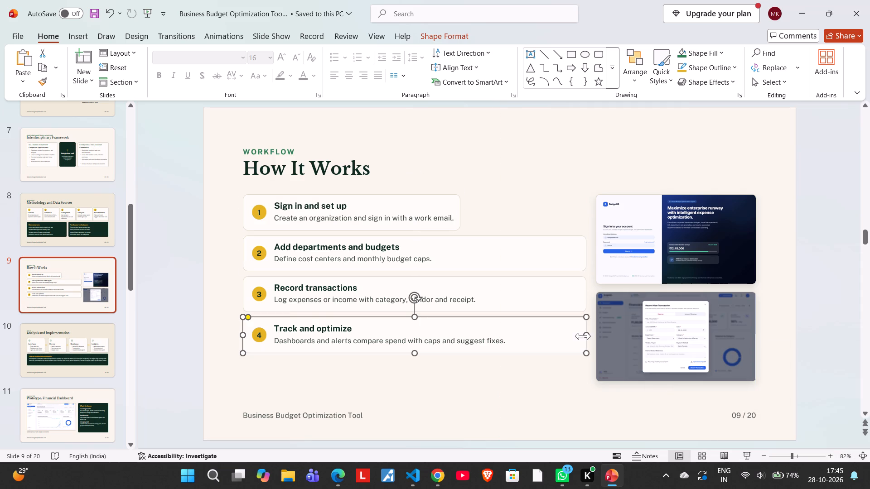
pyautogui.moveTo(584, 336); pyautogui.dragTo(517, 334)
pyautogui.click(533, 286)
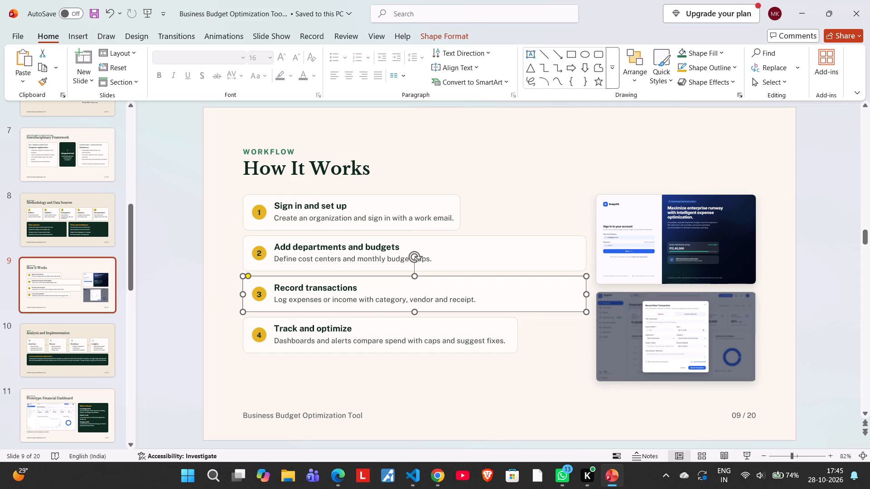
pyautogui.moveTo(585, 293); pyautogui.dragTo(516, 291)
pyautogui.click(545, 263)
pyautogui.moveTo(584, 254); pyautogui.dragTo(525, 257)
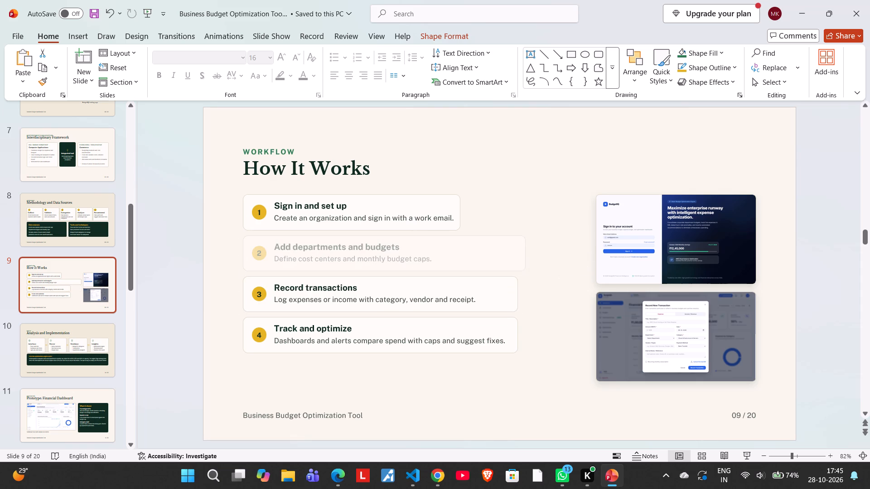
pyautogui.moveTo(525, 257); pyautogui.dragTo(516, 257)
# Widen the "Sign in and set up" card so its edge lines up with the other three cards.
pyautogui.click(440, 207)
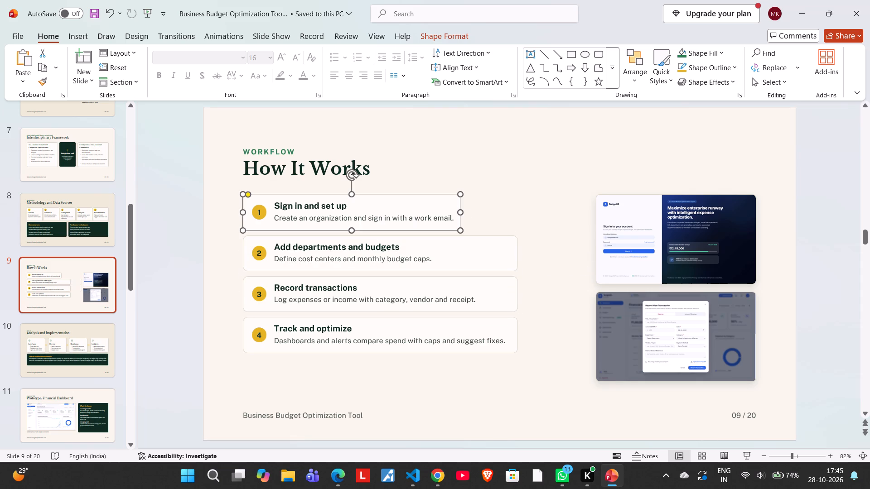
pyautogui.moveTo(461, 211); pyautogui.dragTo(515, 211)
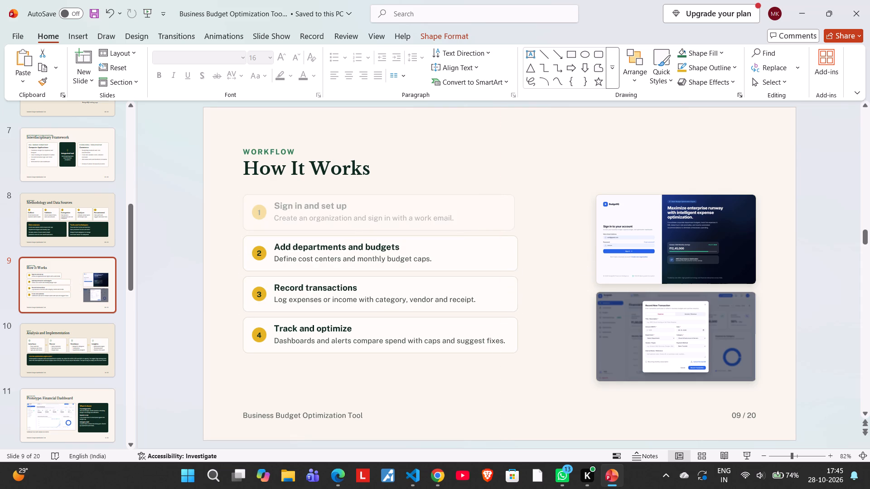
pyautogui.moveTo(515, 211); pyautogui.dragTo(517, 211)
# Move the sign-in page screenshot up and slightly outward into the slide's upper corner, off its background frame.
pyautogui.click(662, 226)
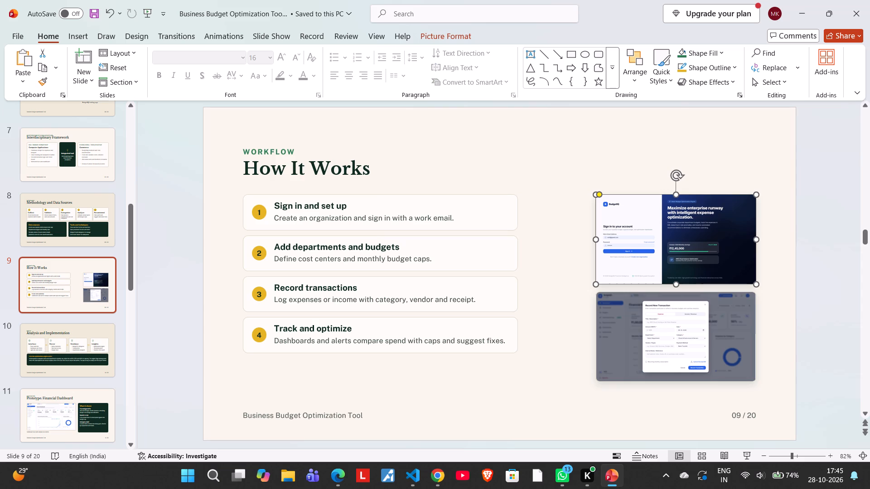
pyautogui.moveTo(652, 223); pyautogui.dragTo(670, 168)
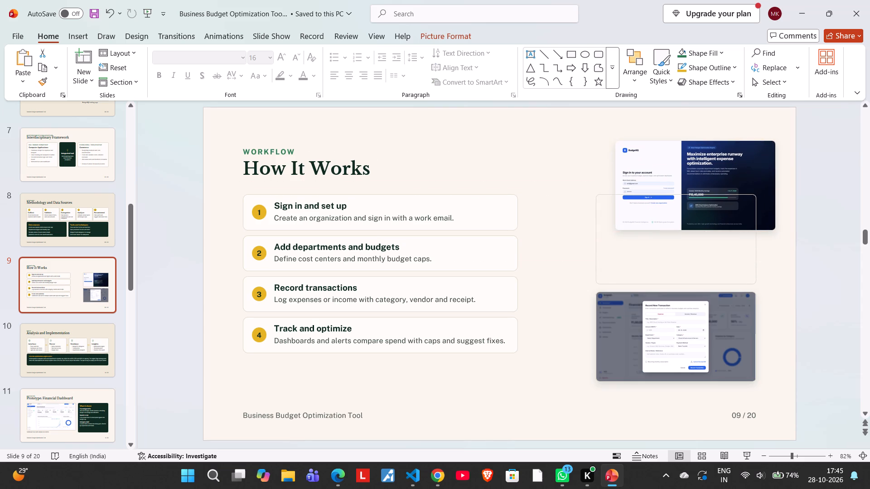
pyautogui.moveTo(670, 168); pyautogui.dragTo(668, 162)
# Delete the empty rounded frame left behind the sign-in page screenshot.
pyautogui.click(648, 249)
pyautogui.click(754, 260)
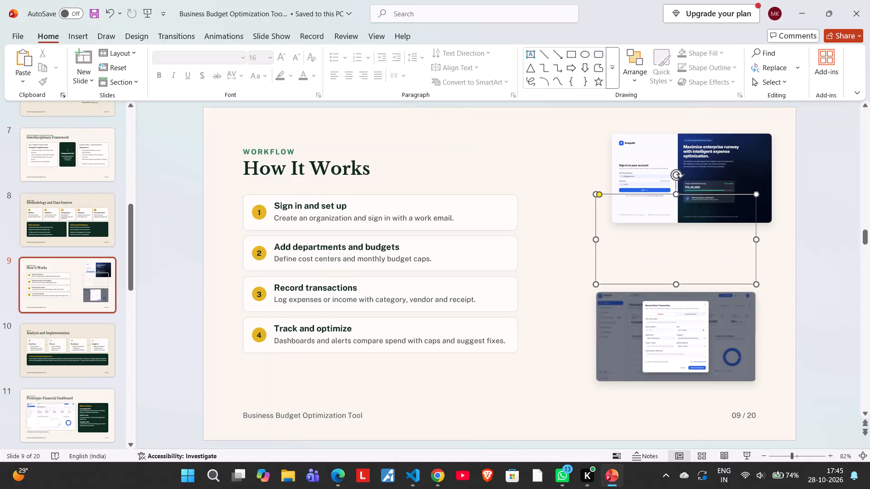
pyautogui.press('BackSpace')
# Enlarge the sign-in page screenshot proportionally toward the workflow cards, filling the freed space beside the slide title.
pyautogui.click(700, 172)
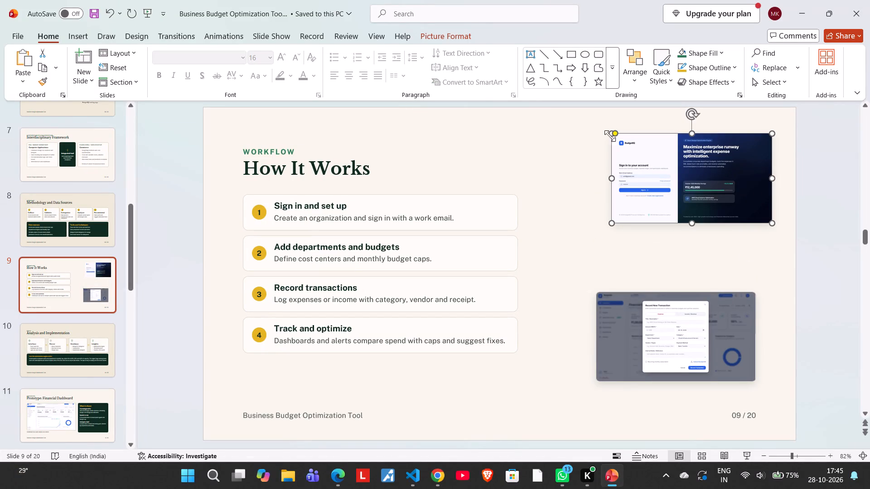
pyautogui.click(624, 157)
pyautogui.moveTo(610, 132); pyautogui.dragTo(583, 149)
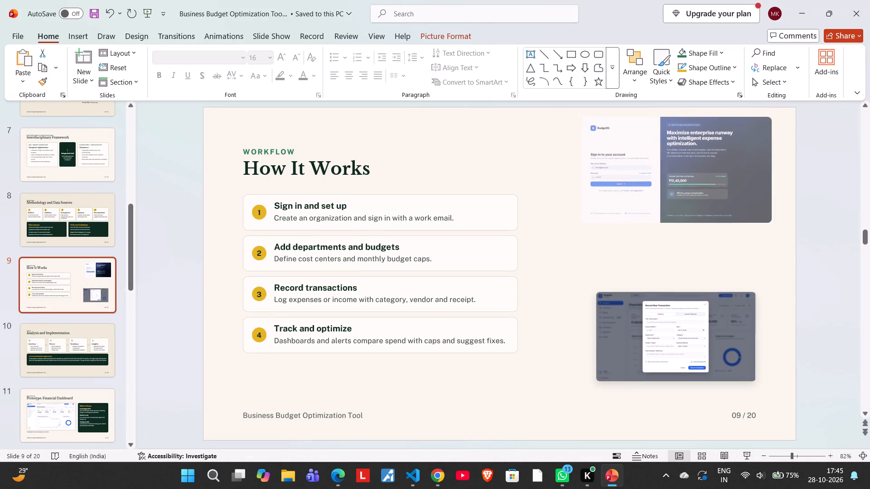
pyautogui.moveTo(583, 149); pyautogui.dragTo(586, 150)
pyautogui.moveTo(586, 225); pyautogui.dragTo(579, 235)
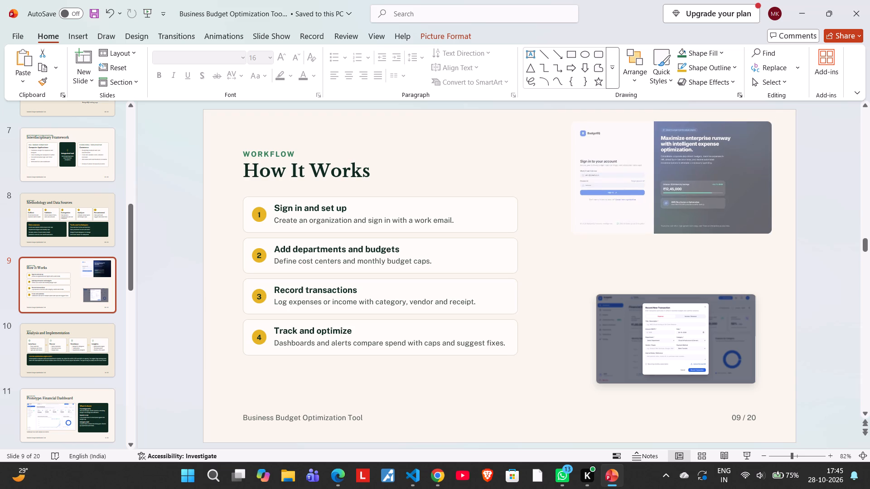
pyautogui.moveTo(579, 235); pyautogui.dragTo(572, 244)
# Move the Record New Transaction screenshot up beneath the sign-in page screenshot, lining up their edges nearest the workflow cards.
pyautogui.click(640, 325)
pyautogui.moveTo(646, 330); pyautogui.dragTo(594, 297)
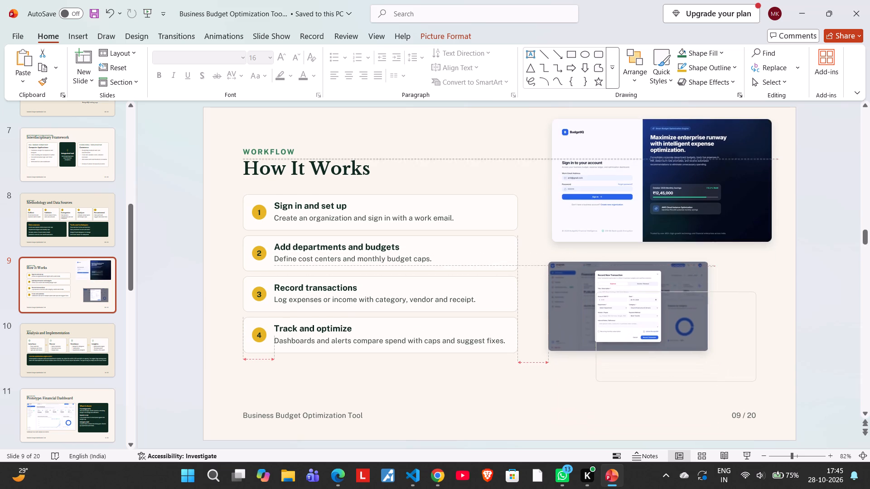
pyautogui.moveTo(594, 297); pyautogui.dragTo(600, 297)
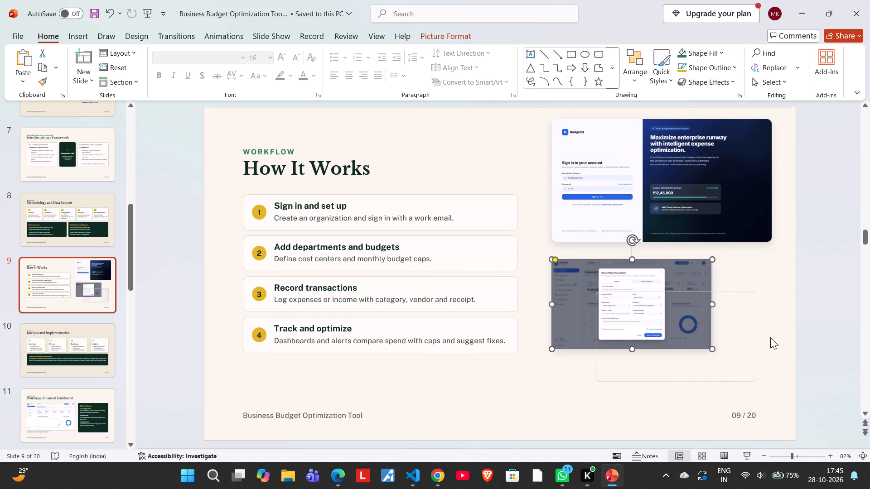
# Delete the empty rounded frame left behind the Record New Transaction screenshot.
pyautogui.click(767, 308)
pyautogui.click(725, 314)
pyautogui.click(742, 291)
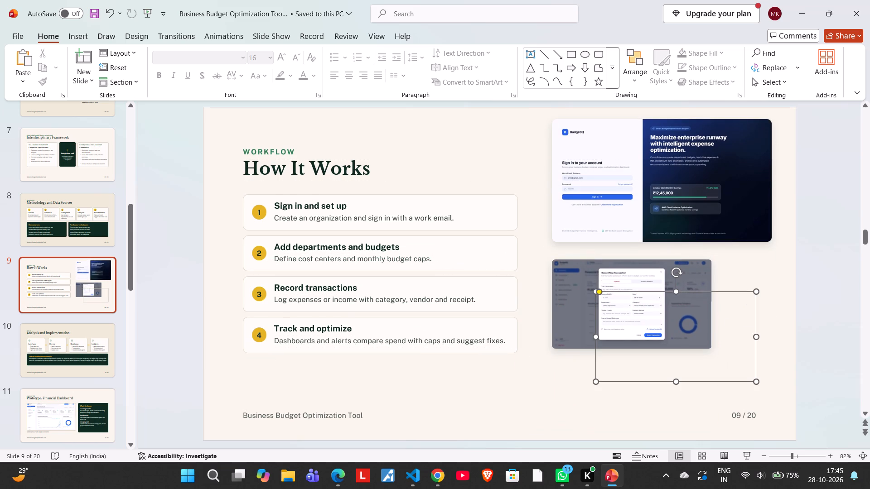
pyautogui.press('BackSpace')
# Enlarge the Record New Transaction screenshot proportionally to nearly the width of the sign-in page screenshot above it.
pyautogui.click(667, 305)
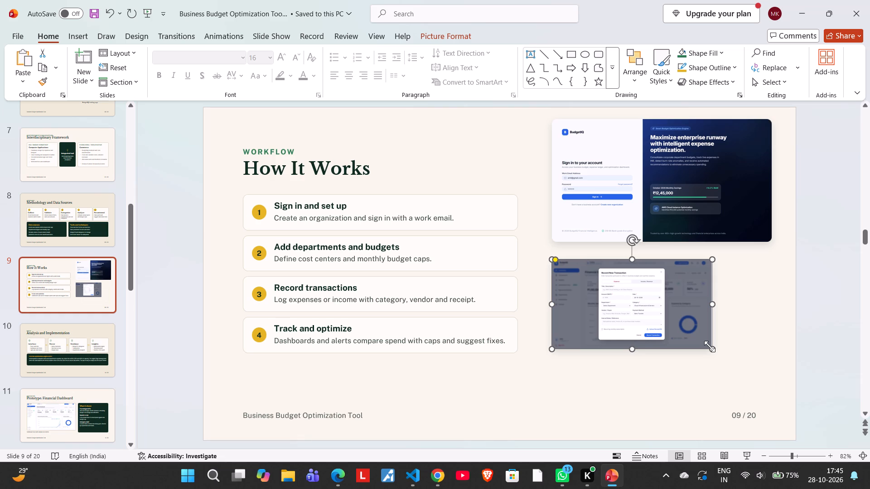
pyautogui.moveTo(710, 346); pyautogui.dragTo(732, 379)
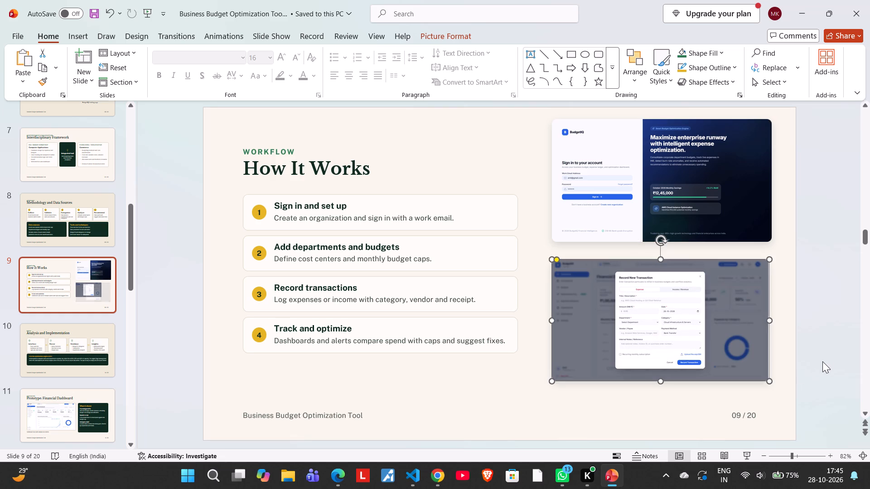
pyautogui.click(826, 359)
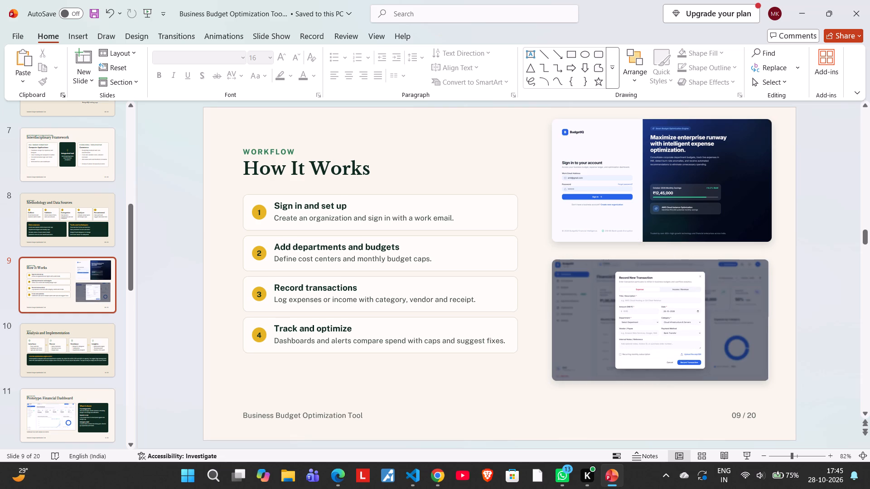
# Enlarge the sign-in page screenshot further toward the workflow cards, its lower edge ending just above the transaction screenshot.
pyautogui.click(635, 177)
pyautogui.moveTo(551, 245); pyautogui.dragTo(543, 252)
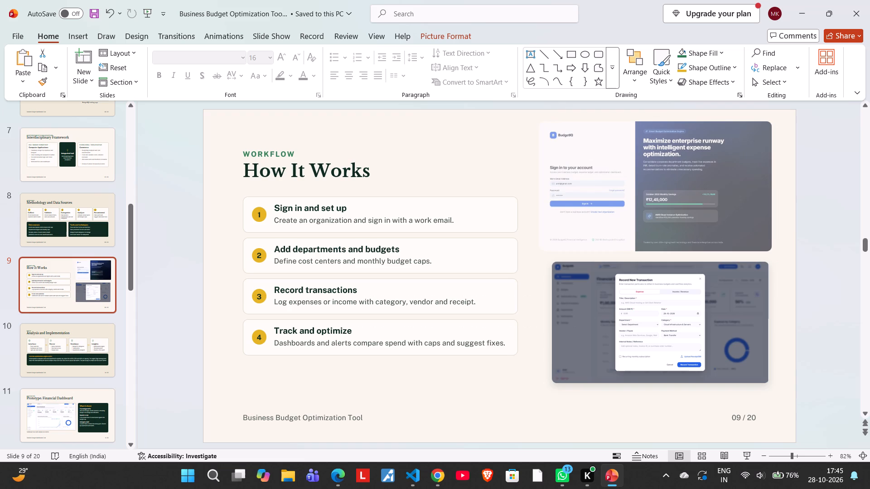
pyautogui.moveTo(543, 252); pyautogui.dragTo(532, 259)
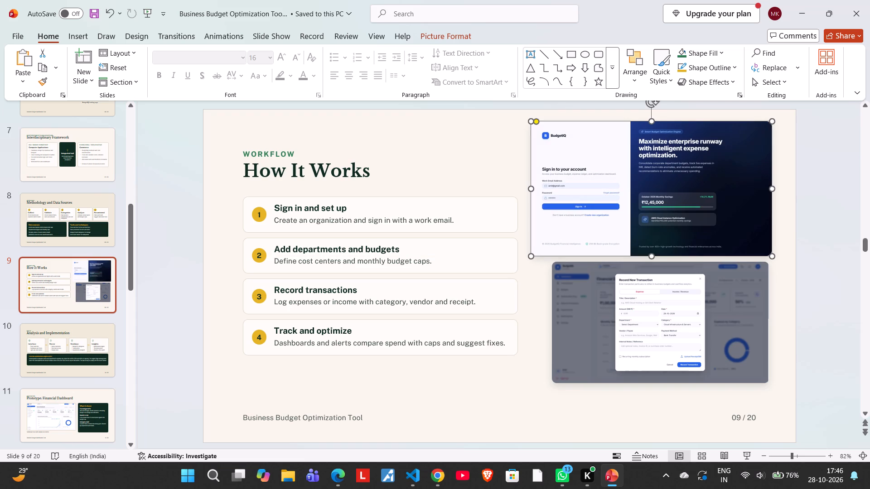
pyautogui.click(164, 159)
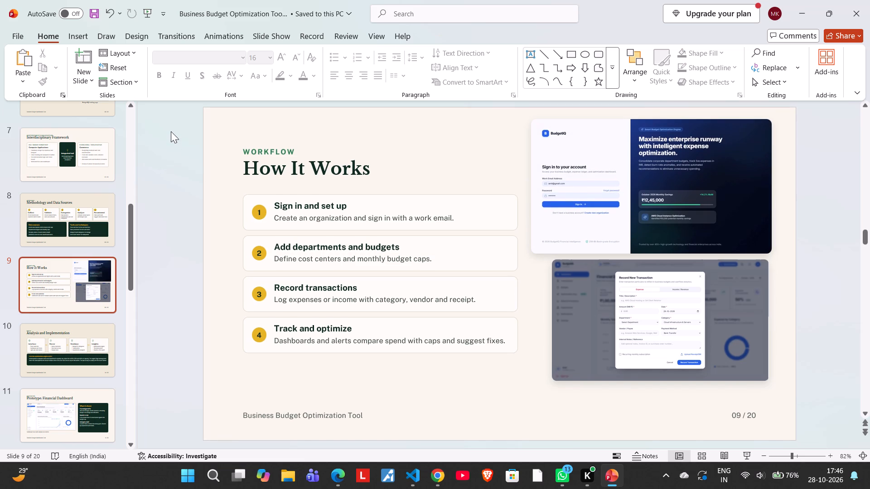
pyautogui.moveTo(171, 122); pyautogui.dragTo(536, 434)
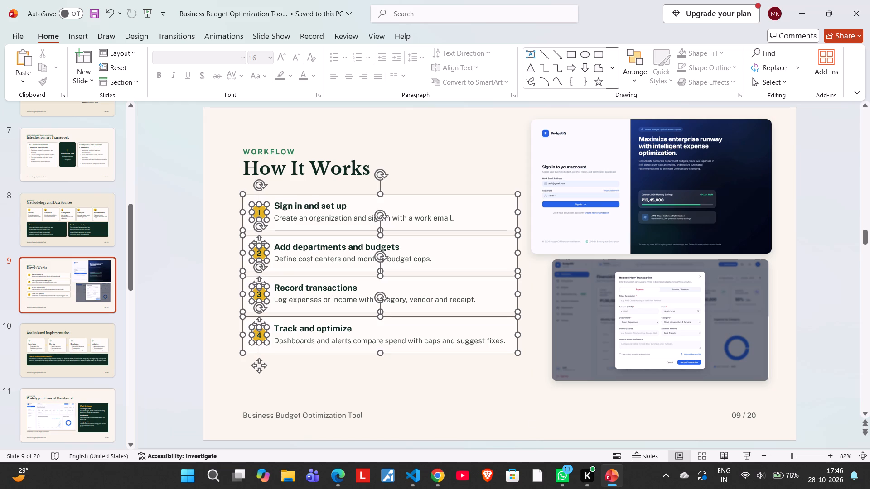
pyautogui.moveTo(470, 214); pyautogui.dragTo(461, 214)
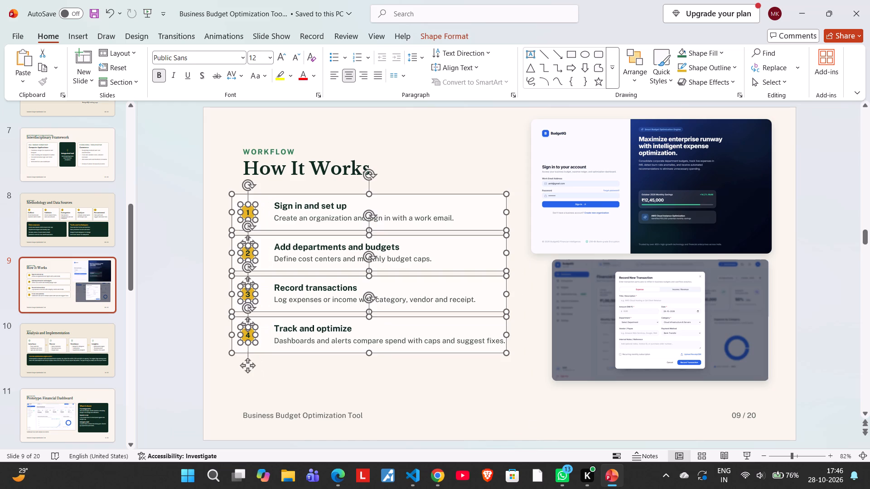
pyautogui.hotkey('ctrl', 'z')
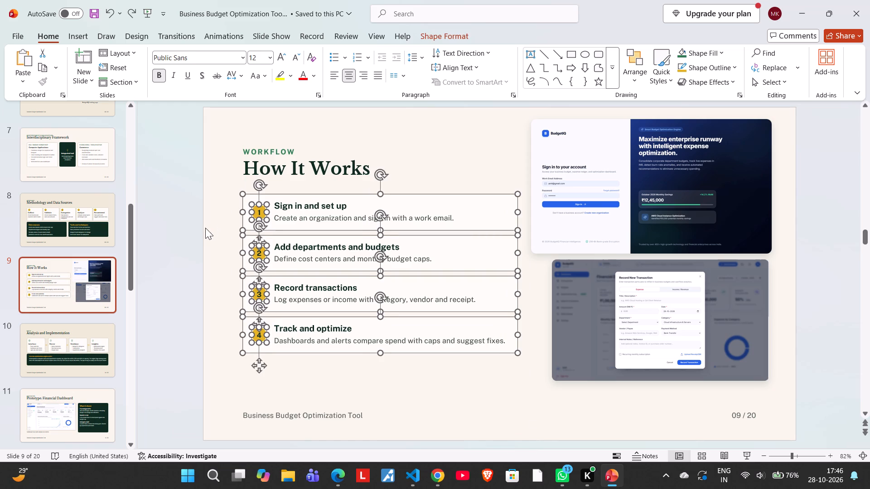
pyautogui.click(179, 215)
# Move all four workflow cards with their number badges and texts together toward the slide's outer edge, away from the screenshots.
pyautogui.moveTo(156, 133); pyautogui.dragTo(474, 292)
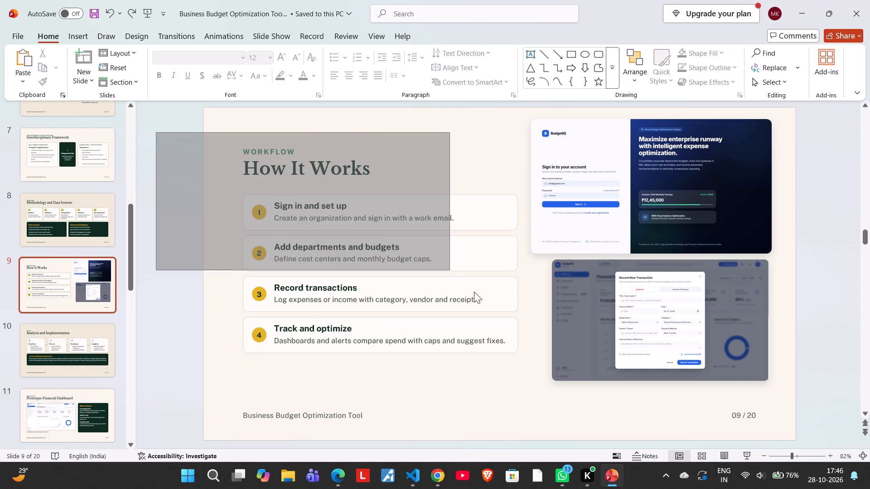
pyautogui.moveTo(474, 292); pyautogui.dragTo(598, 417)
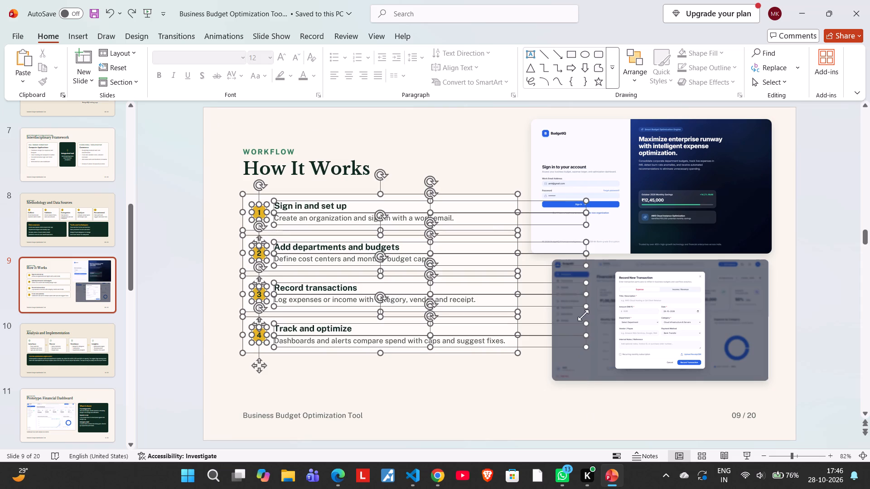
pyautogui.moveTo(492, 220); pyautogui.dragTo(491, 220)
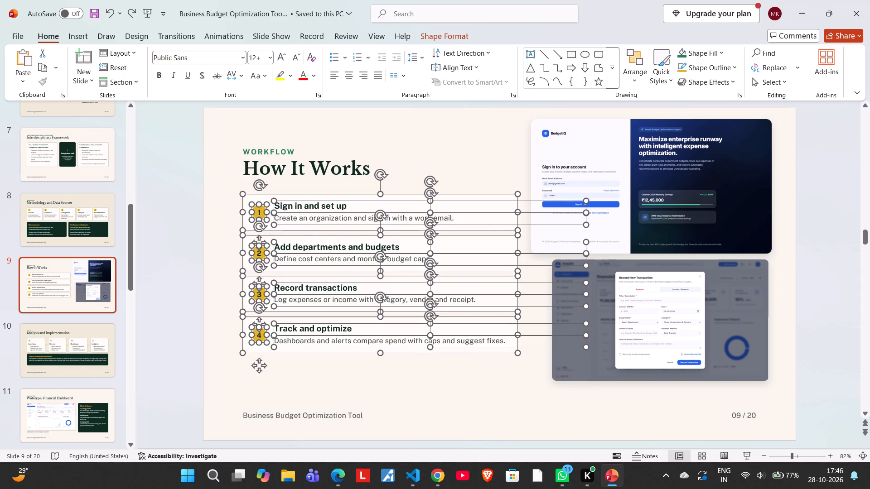
pyautogui.moveTo(491, 220); pyautogui.dragTo(483, 219)
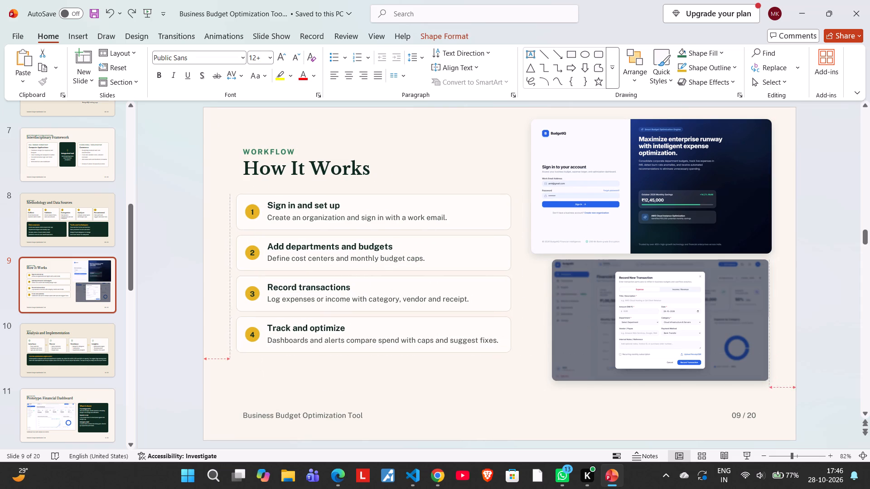
pyautogui.moveTo(483, 219); pyautogui.dragTo(473, 219)
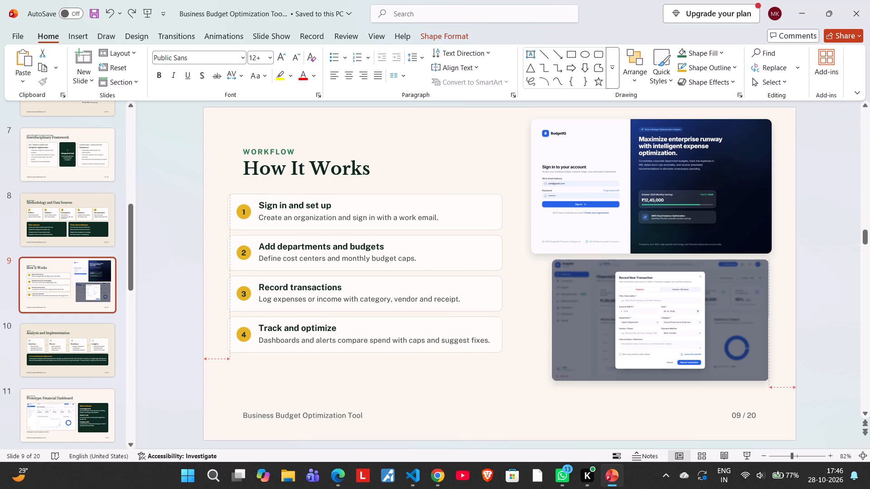
pyautogui.moveTo(473, 219); pyautogui.dragTo(472, 219)
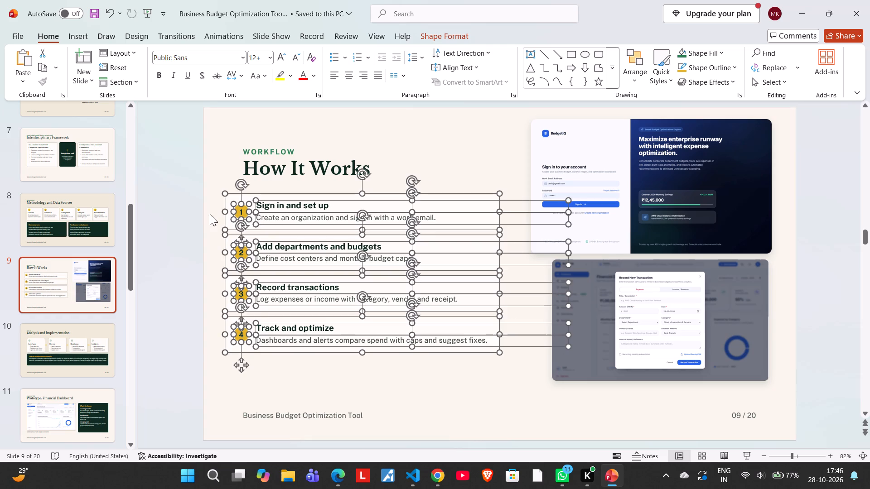
pyautogui.click(177, 232)
# Resize the "How It Works" title box to start at the cards' outer edge and end before the sign-in page screenshot.
pyautogui.click(290, 161)
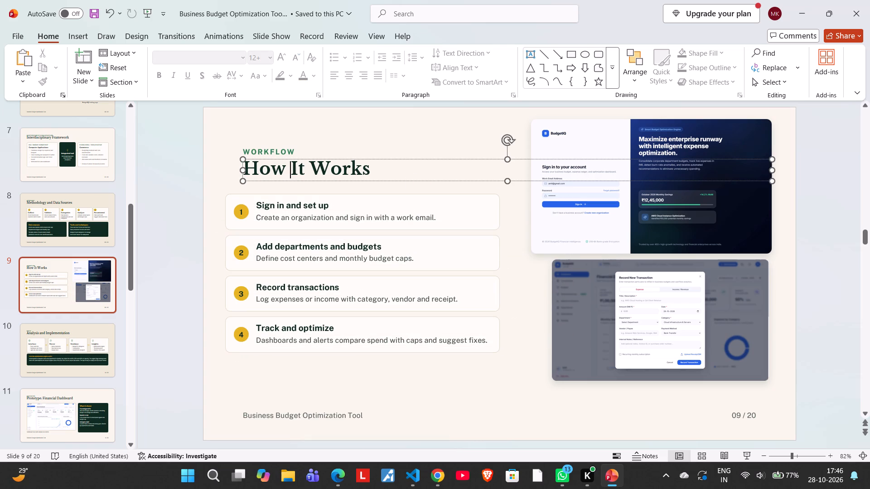
pyautogui.moveTo(242, 170); pyautogui.dragTo(226, 170)
pyautogui.moveTo(775, 172); pyautogui.dragTo(724, 173)
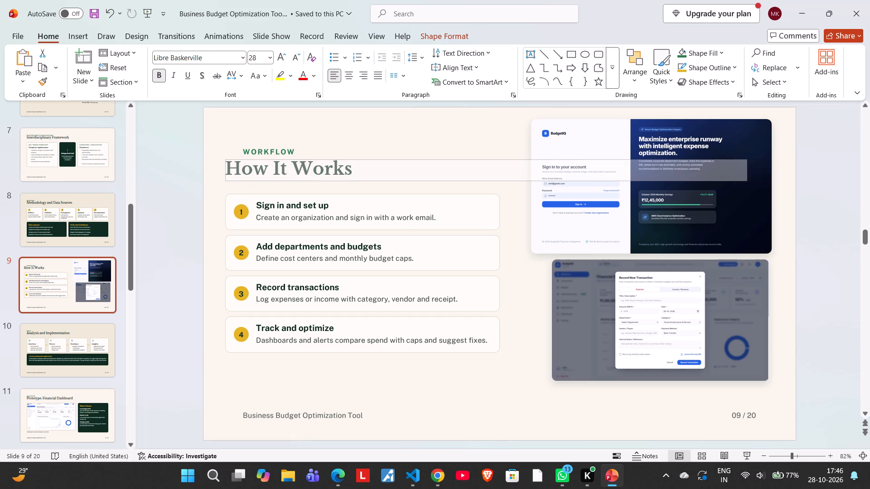
pyautogui.moveTo(724, 173); pyautogui.dragTo(419, 179)
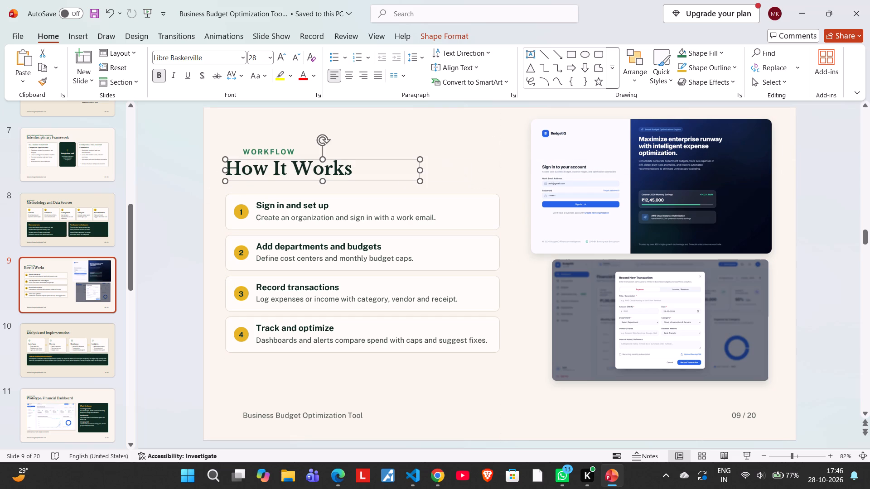
pyautogui.click(167, 234)
# Shift the "WORKFLOW" label to line up with the start of the "How It Works" title.
pyautogui.click(271, 150)
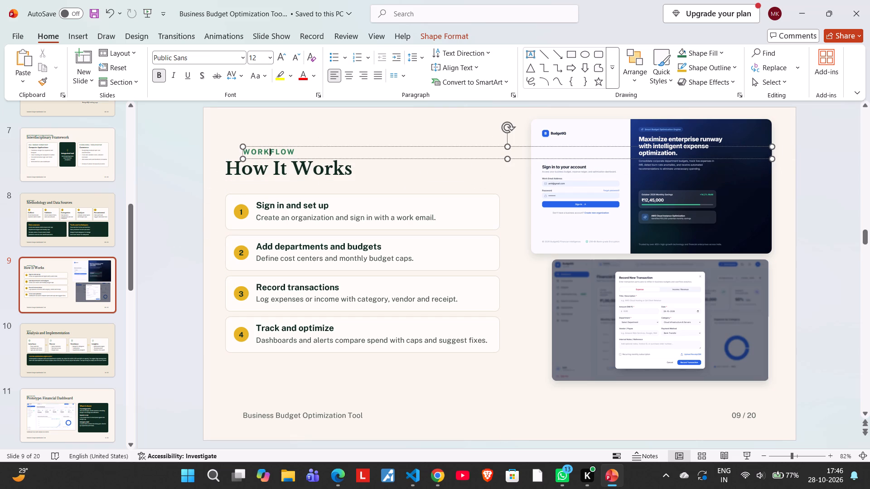
pyautogui.moveTo(242, 152); pyautogui.dragTo(227, 150)
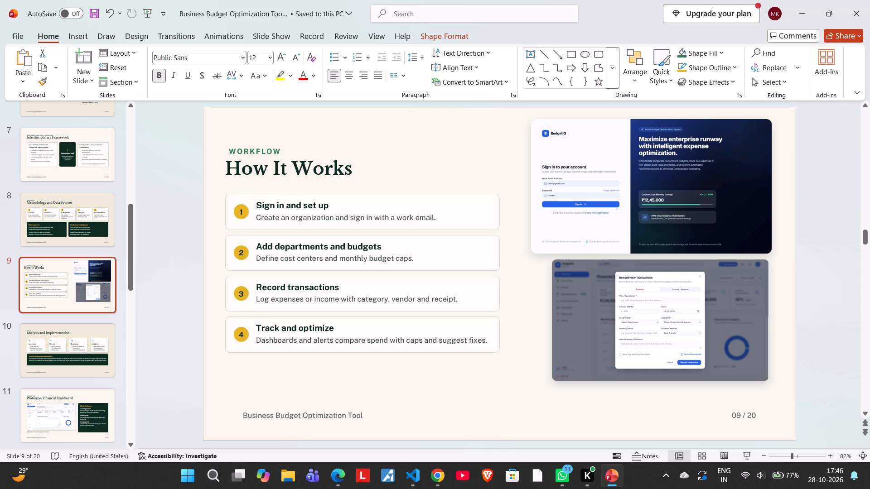
pyautogui.moveTo(227, 150); pyautogui.dragTo(222, 150)
pyautogui.click(184, 168)
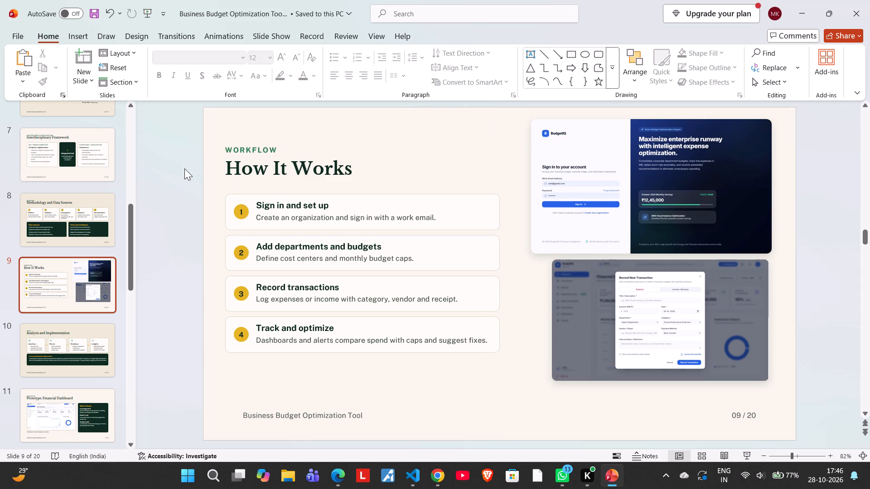
# Enlarge the Record New Transaction screenshot proportionally to match the width of the sign-in page screenshot.
pyautogui.click(615, 173)
pyautogui.click(604, 328)
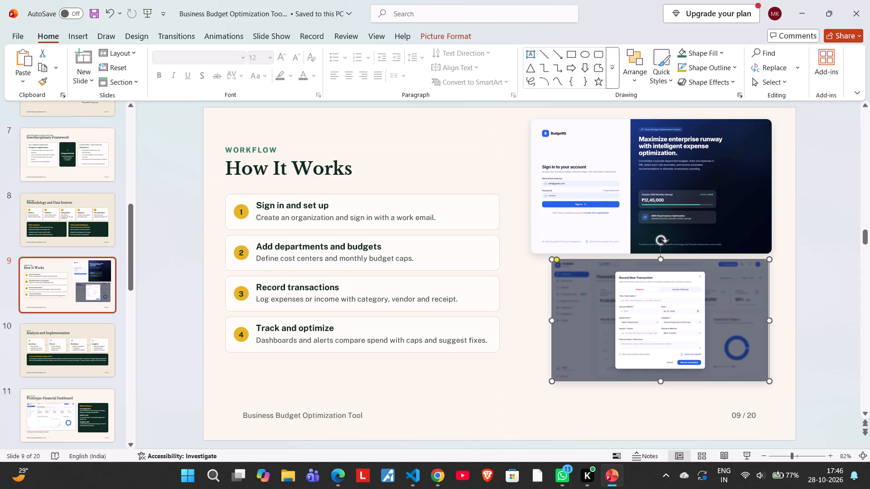
pyautogui.moveTo(550, 382); pyautogui.dragTo(539, 397)
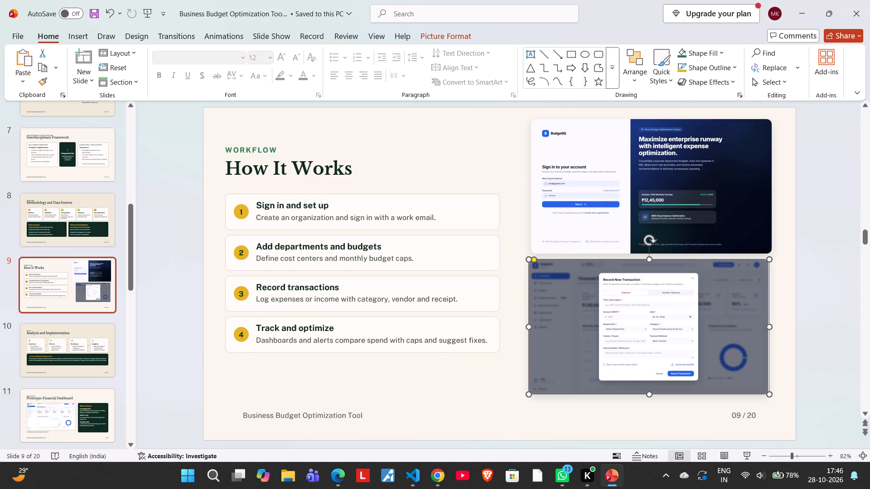
# Move the Record New Transaction screenshot slightly down, leaving a gap below the sign-in page screenshot and aligning their side edges.
pyautogui.click(606, 343)
pyautogui.moveTo(628, 336); pyautogui.dragTo(630, 349)
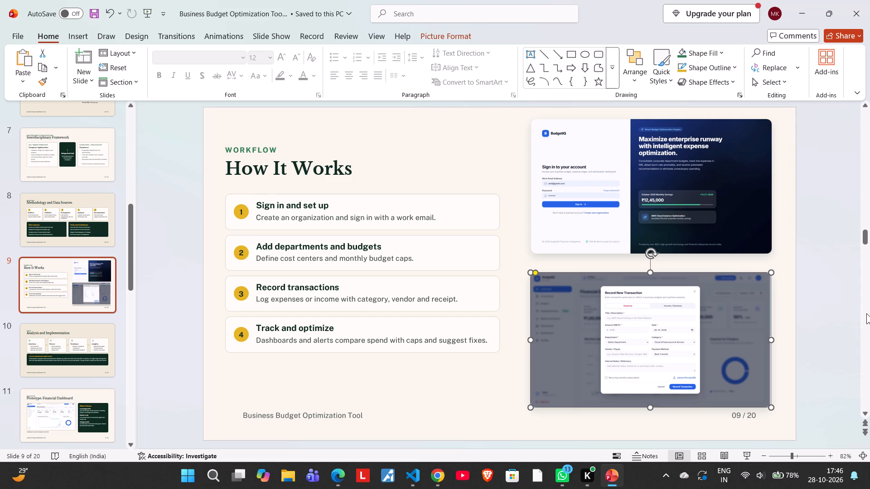
pyautogui.click(839, 321)
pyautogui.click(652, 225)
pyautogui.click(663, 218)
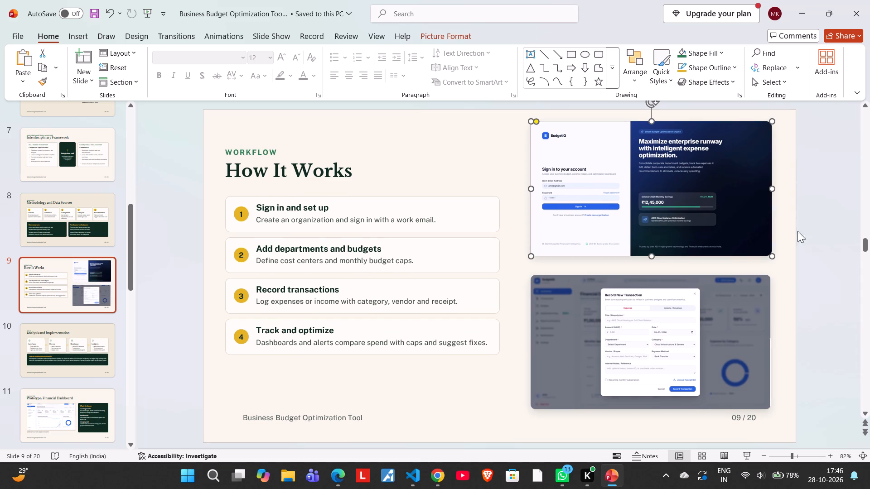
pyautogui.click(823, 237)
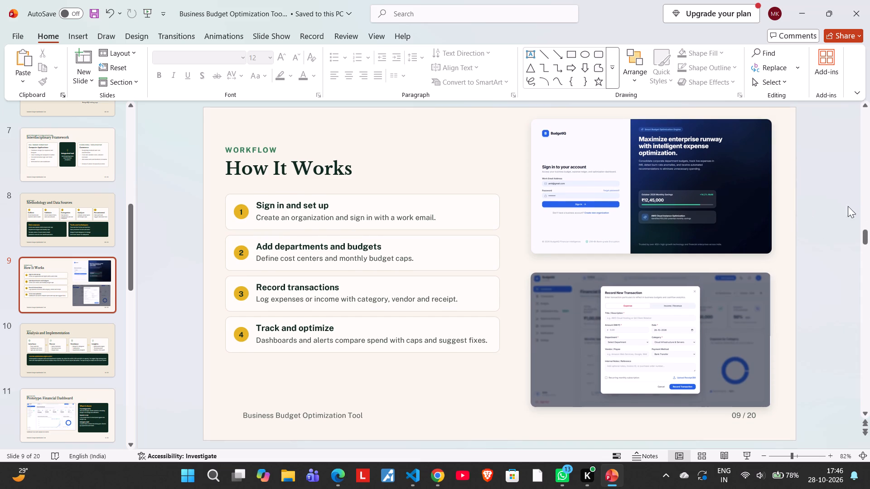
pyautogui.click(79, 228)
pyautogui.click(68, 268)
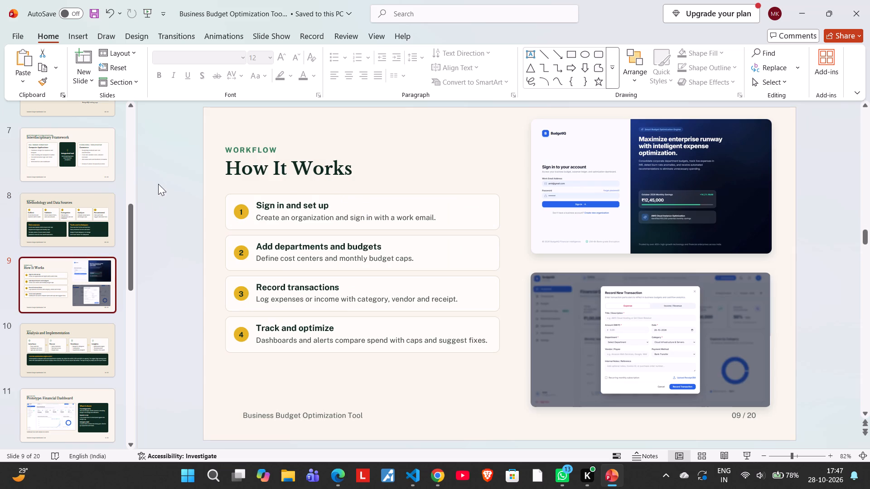
# Move the four workflow cards and the "Business Budget Optimization Tool" footer text slightly upward together.
pyautogui.moveTo(161, 181); pyautogui.dragTo(643, 488)
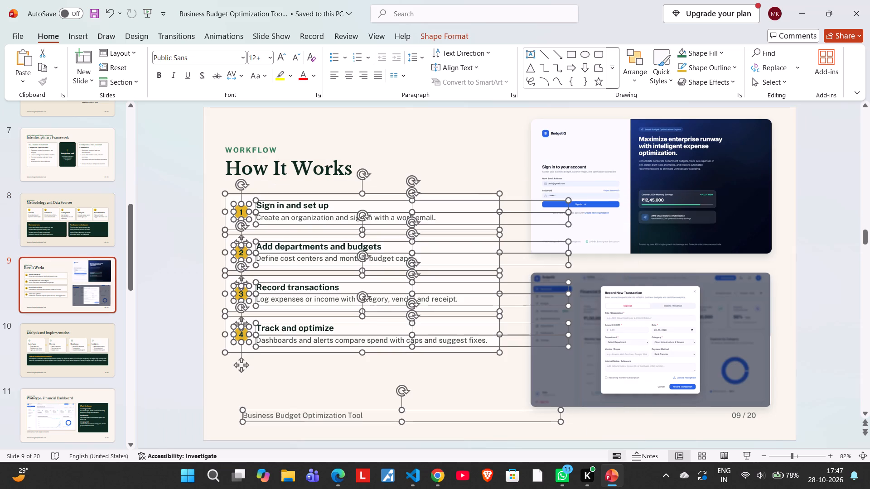
pyautogui.click(465, 206)
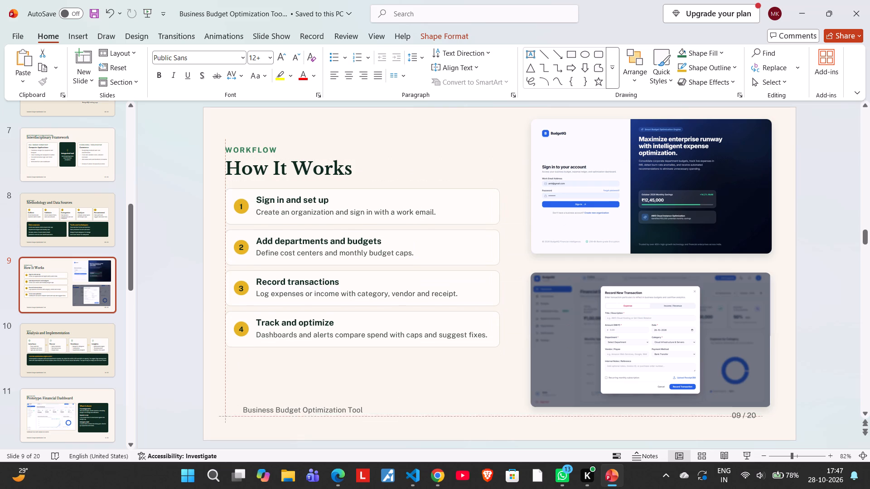
pyautogui.click(176, 231)
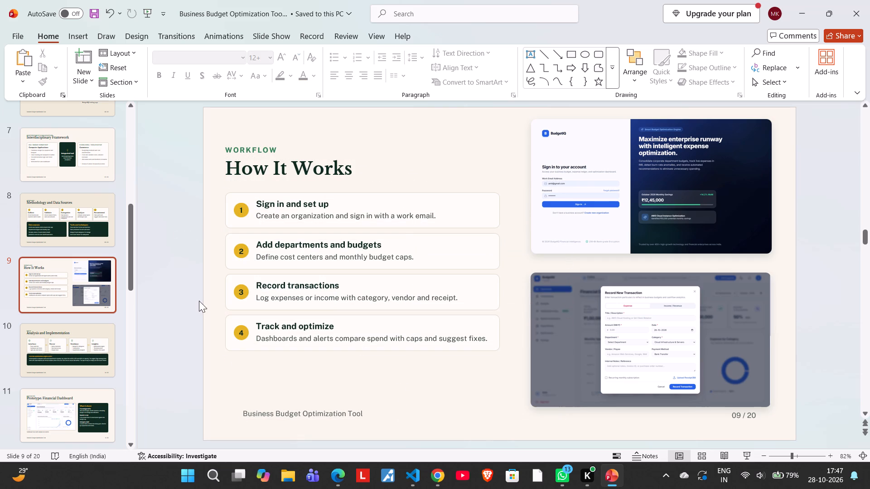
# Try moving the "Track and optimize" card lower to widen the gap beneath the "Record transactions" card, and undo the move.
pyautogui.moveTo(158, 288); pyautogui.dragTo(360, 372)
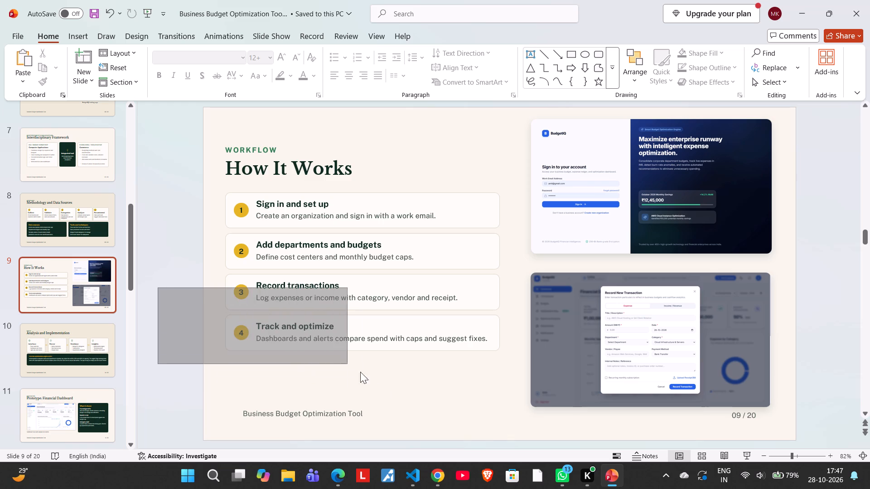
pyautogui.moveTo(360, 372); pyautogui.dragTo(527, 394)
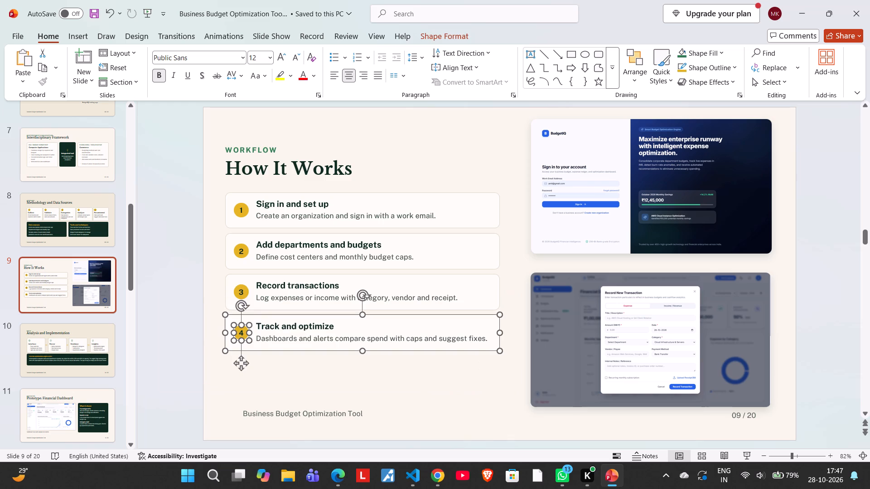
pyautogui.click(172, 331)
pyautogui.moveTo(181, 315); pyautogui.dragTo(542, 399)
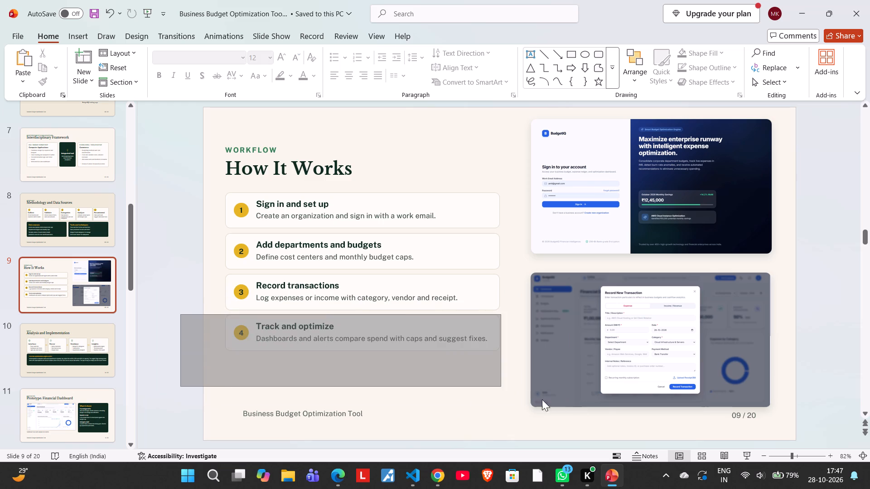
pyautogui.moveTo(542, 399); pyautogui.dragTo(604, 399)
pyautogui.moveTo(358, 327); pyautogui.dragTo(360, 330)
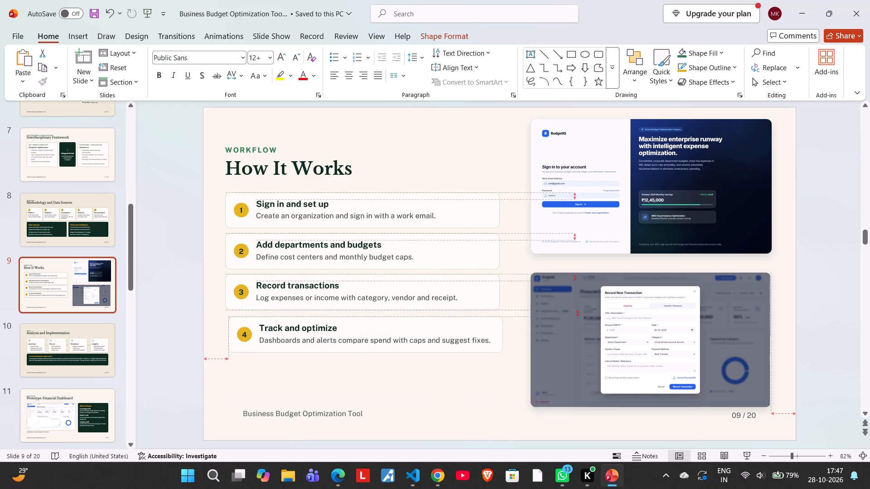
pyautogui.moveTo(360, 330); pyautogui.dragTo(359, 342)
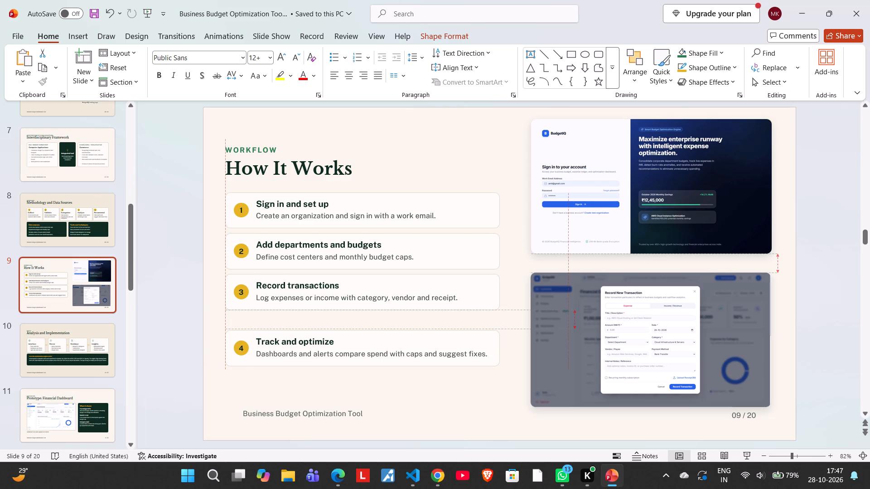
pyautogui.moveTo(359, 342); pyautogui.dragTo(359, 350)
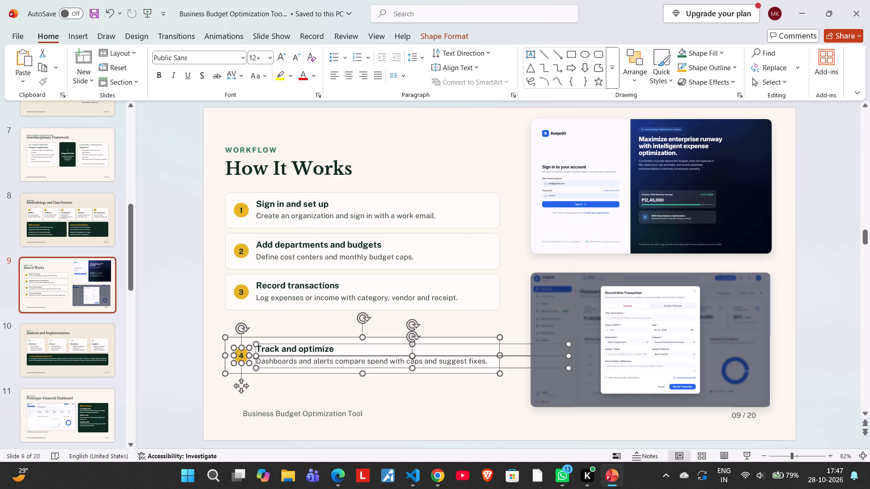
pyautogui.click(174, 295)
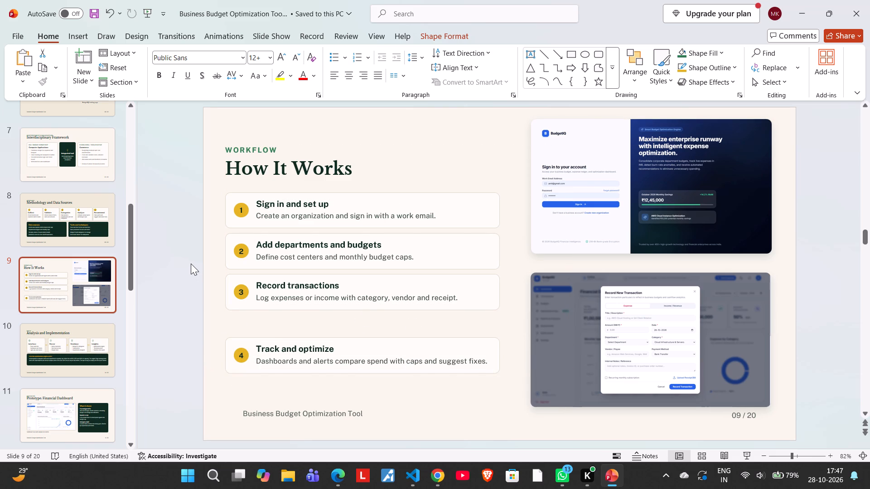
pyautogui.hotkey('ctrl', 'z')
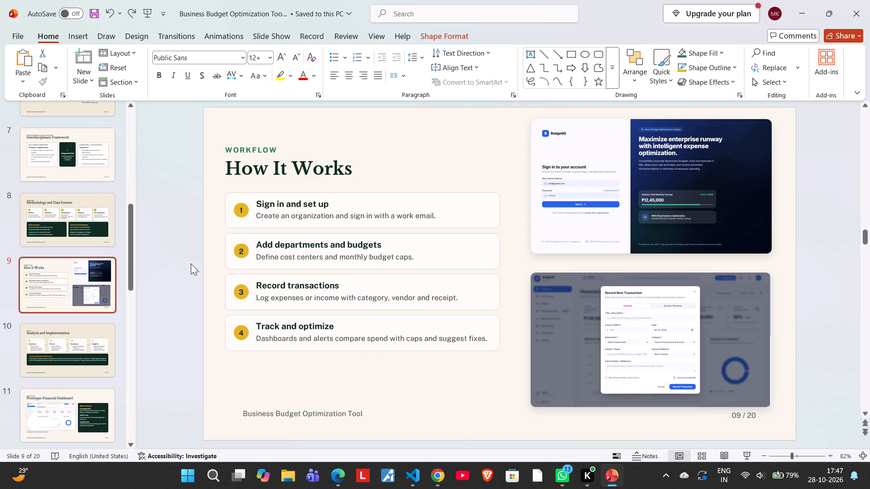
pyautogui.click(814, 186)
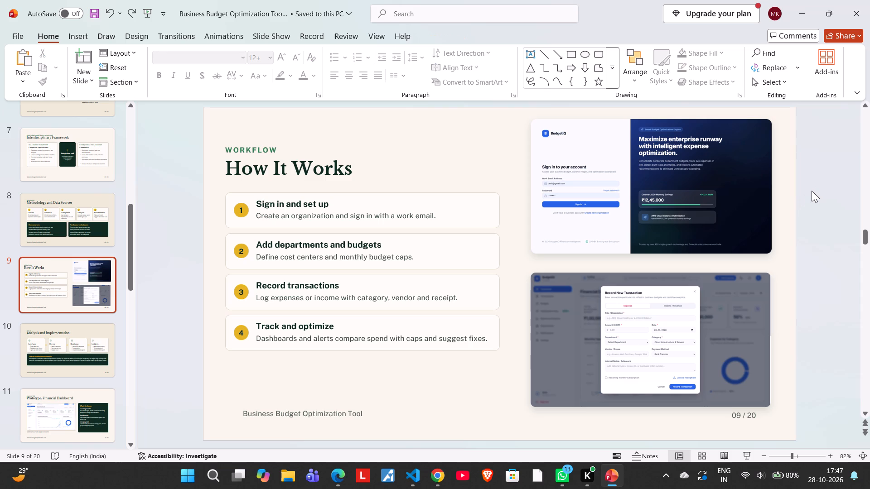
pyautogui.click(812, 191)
# On slide 11, move the "Dashboard view with sample test entries" caption down to just above the footer text.
pyautogui.click(46, 345)
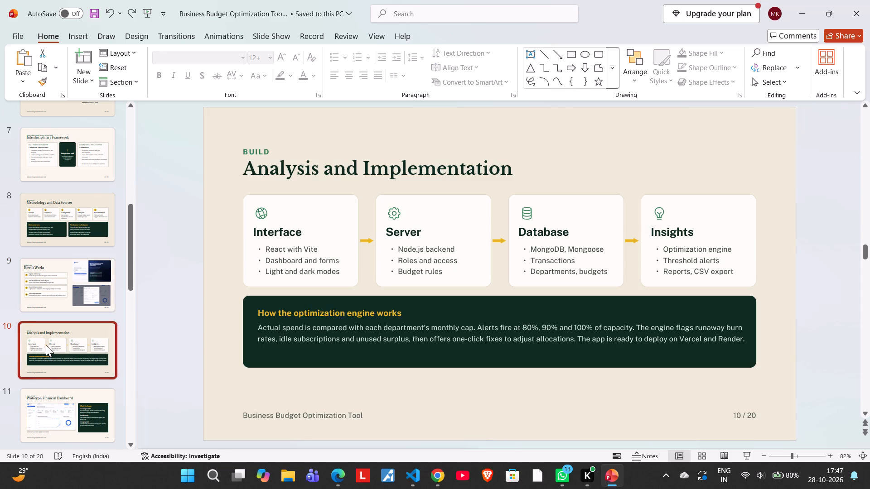
pyautogui.scroll(-2, 46, 345)
pyautogui.click(63, 357)
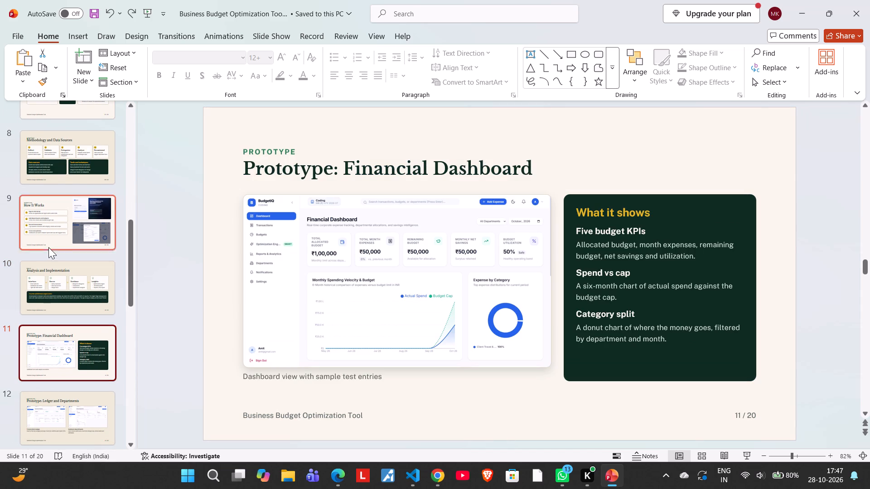
pyautogui.click(75, 231)
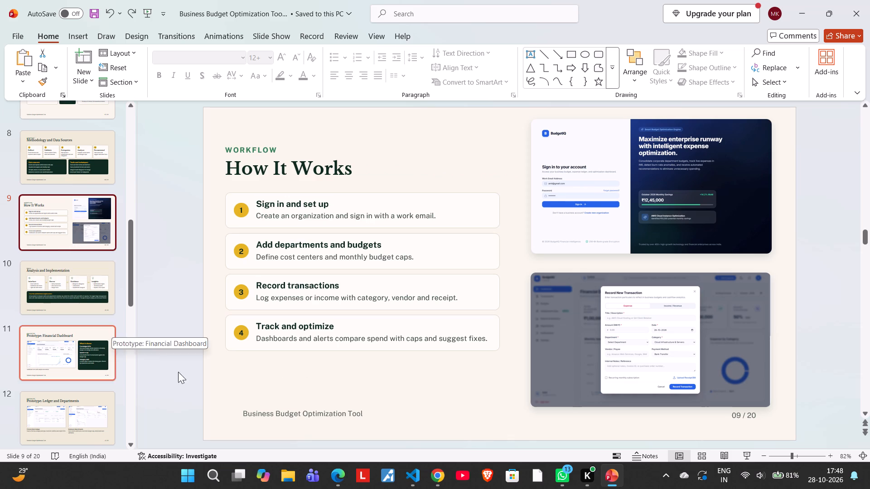
pyautogui.click(70, 345)
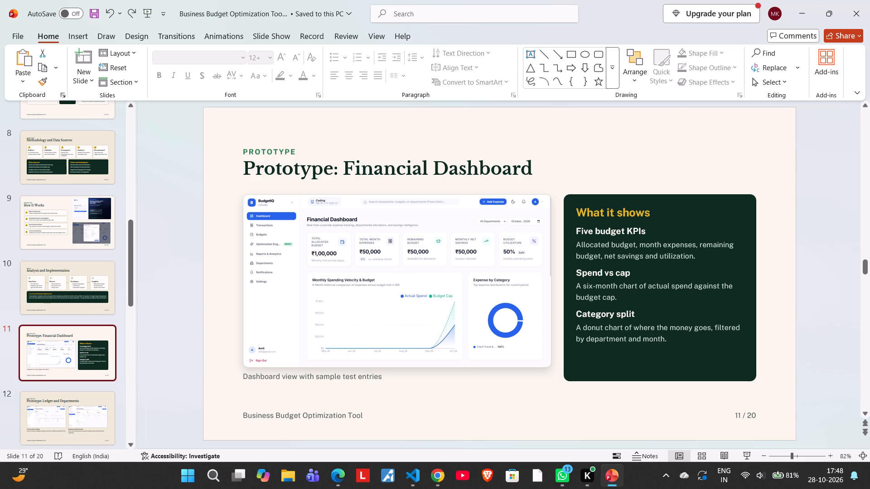
pyautogui.tripleClick(348, 377)
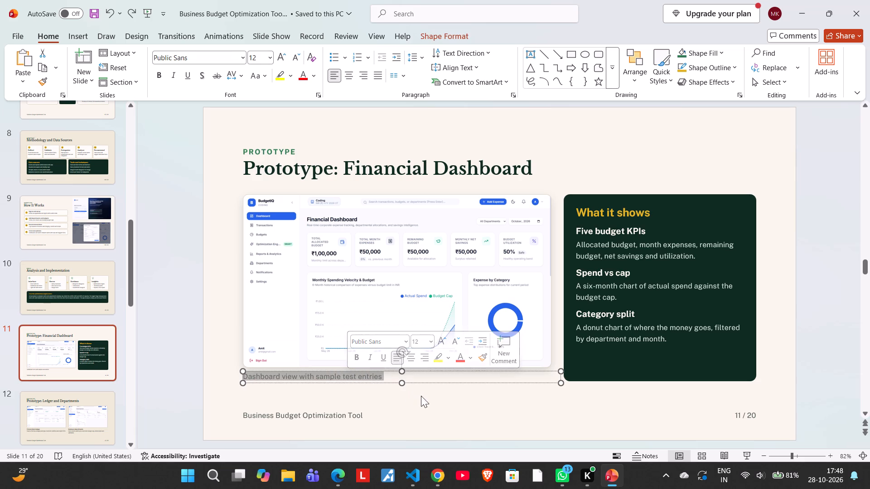
pyautogui.moveTo(561, 379); pyautogui.dragTo(555, 399)
# Stretch the Financial Dashboard screenshot downward to line up with the bottom edge of the dark "What it shows" panel.
pyautogui.click(530, 333)
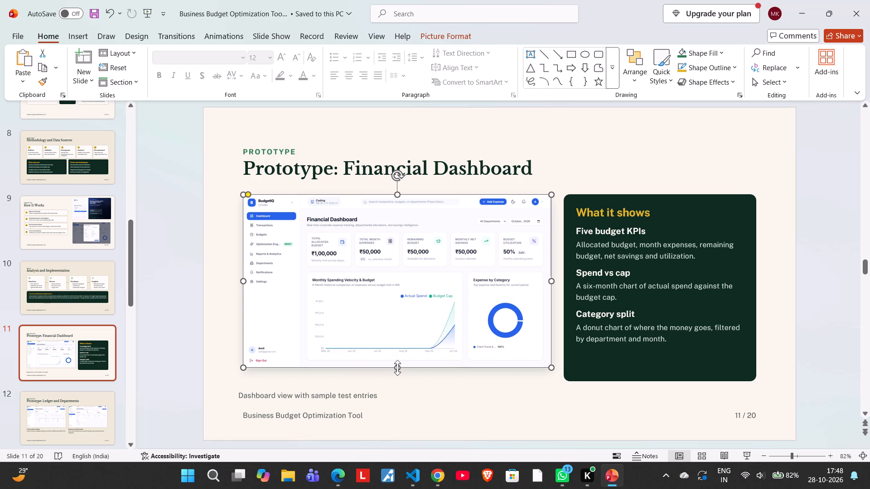
pyautogui.moveTo(397, 368); pyautogui.dragTo(397, 382)
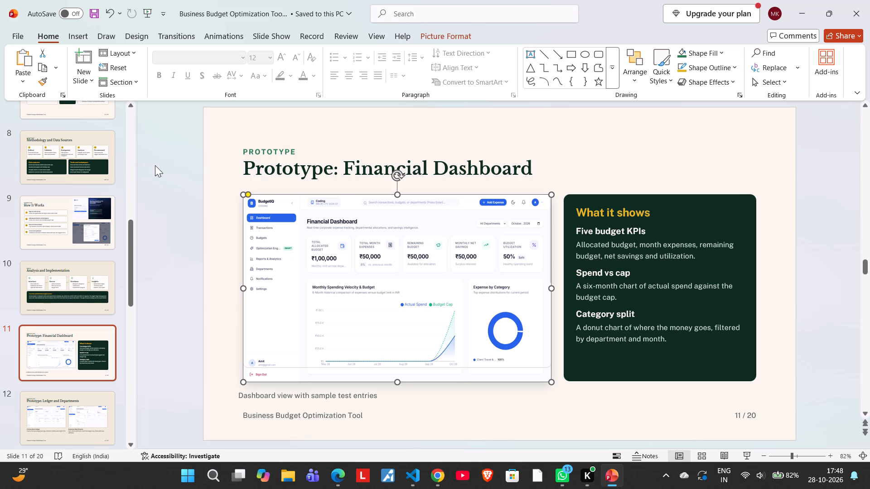
# Move the "PROTOTYPE" label and "Prototype: Financial Dashboard" title together up and left, near the slide's top edge.
pyautogui.moveTo(160, 159); pyautogui.dragTo(165, 158)
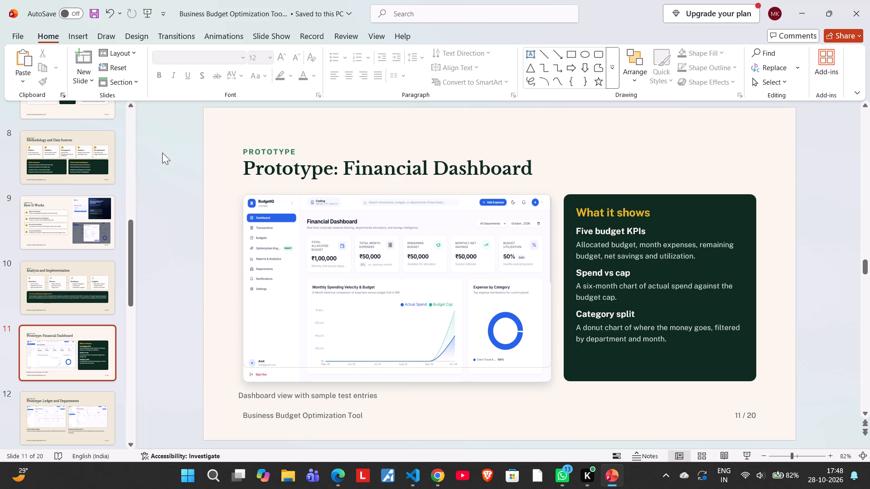
pyautogui.moveTo(179, 131); pyautogui.dragTo(573, 186)
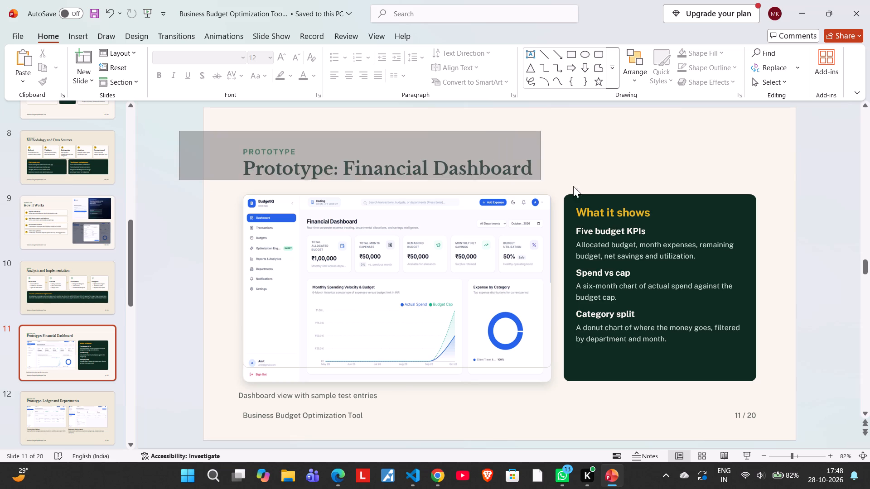
pyautogui.moveTo(573, 186); pyautogui.dragTo(592, 190)
pyautogui.click(592, 190)
pyautogui.moveTo(157, 114); pyautogui.dragTo(472, 152)
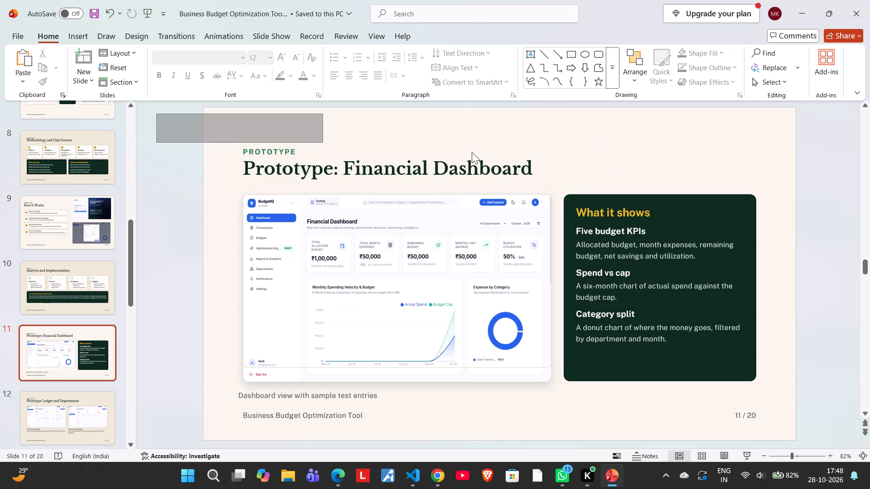
pyautogui.moveTo(472, 152); pyautogui.dragTo(864, 193)
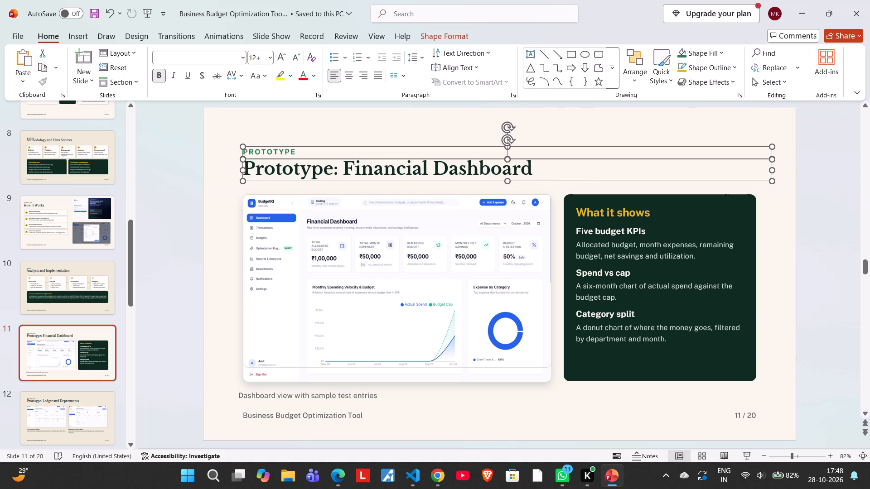
pyautogui.moveTo(436, 156); pyautogui.dragTo(436, 141)
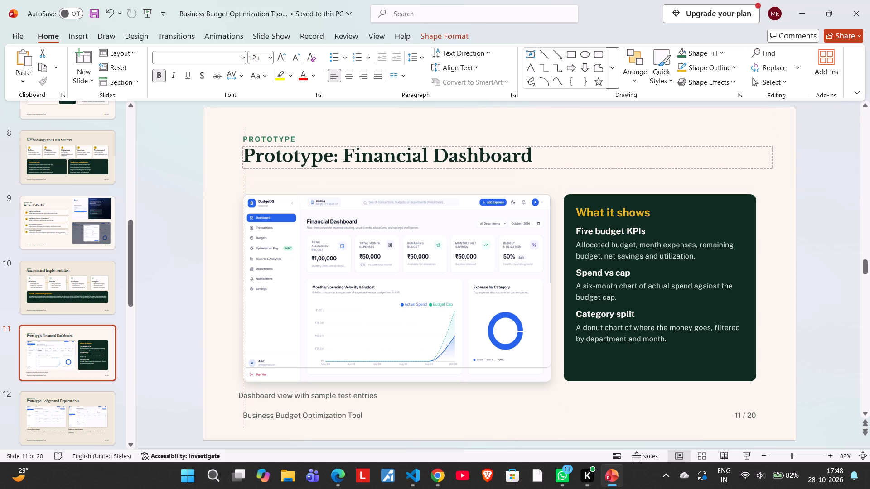
pyautogui.moveTo(436, 141); pyautogui.dragTo(437, 125)
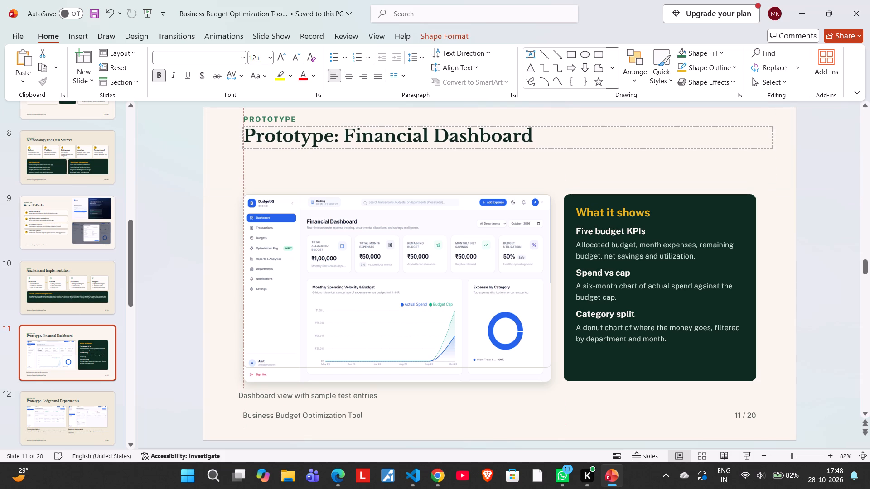
pyautogui.moveTo(437, 125); pyautogui.dragTo(430, 124)
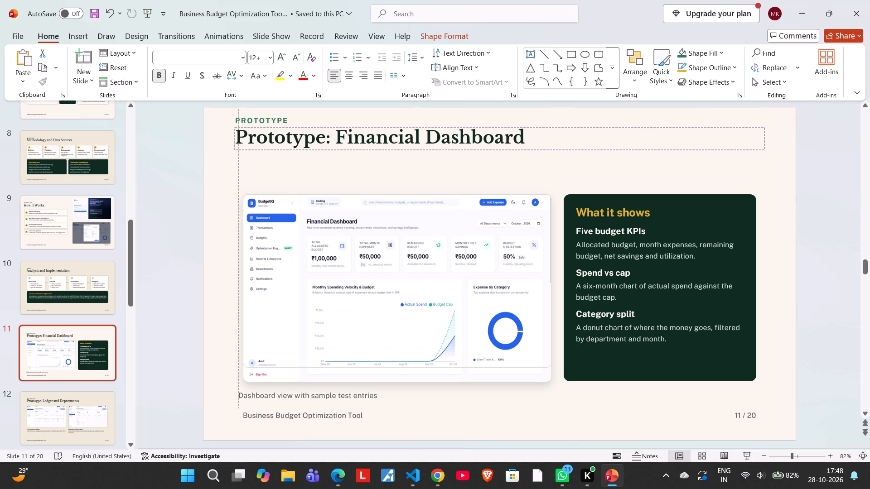
pyautogui.moveTo(430, 124); pyautogui.dragTo(411, 123)
# Move the dashboard screenshot up and left beneath the title, aligning its left edge with the start of the title.
pyautogui.click(426, 224)
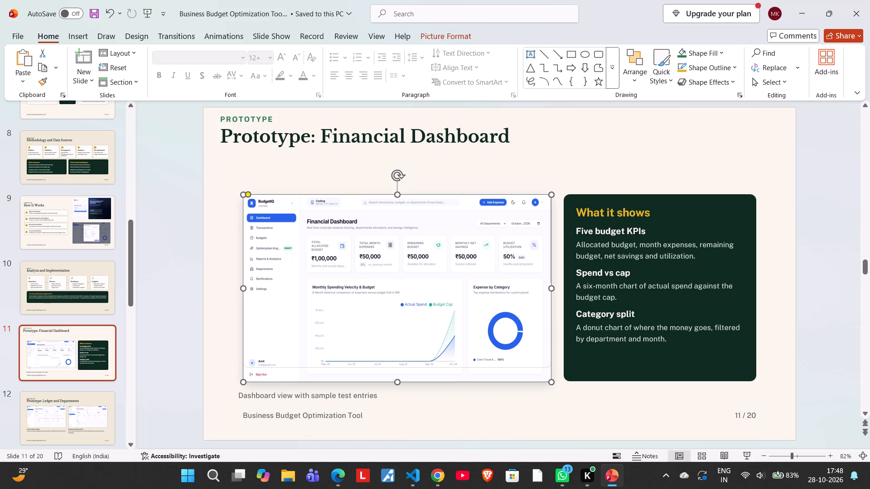
pyautogui.moveTo(419, 244); pyautogui.dragTo(395, 210)
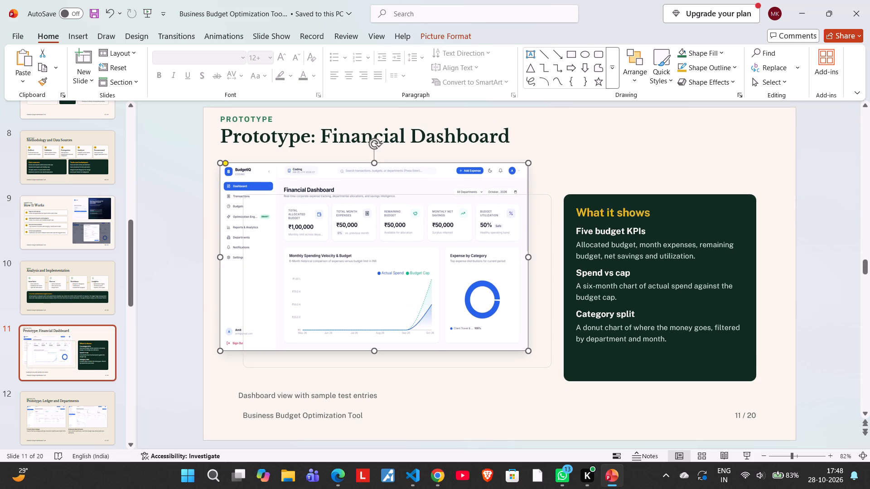
pyautogui.click(196, 362)
# Delete the empty outlined frame left behind the dashboard screenshot.
pyautogui.click(548, 317)
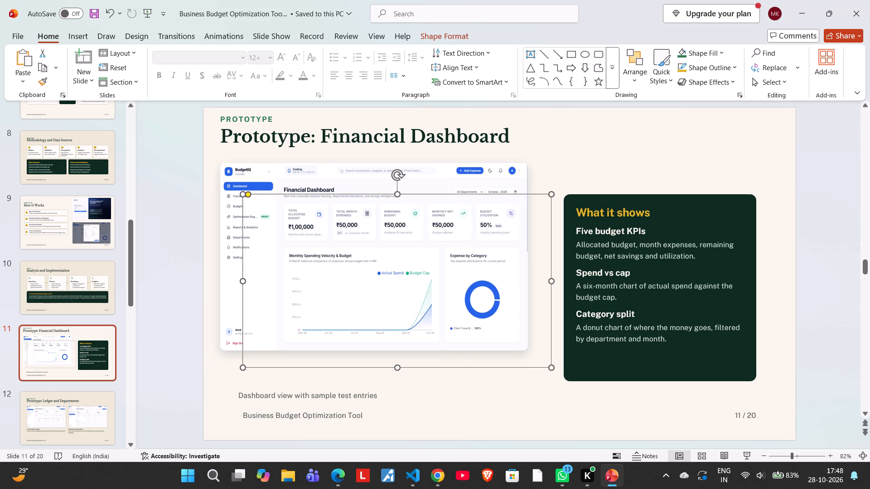
pyautogui.press('BackSpace')
# Enlarge the dashboard screenshot proportionally from its lower-right corner until its bottom edge meets the dark panel's bottom level.
pyautogui.click(461, 270)
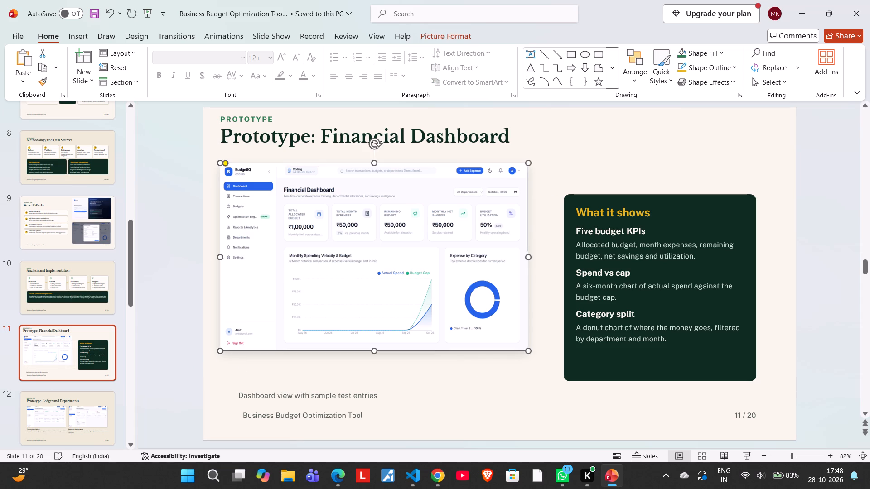
pyautogui.moveTo(529, 351); pyautogui.dragTo(547, 377)
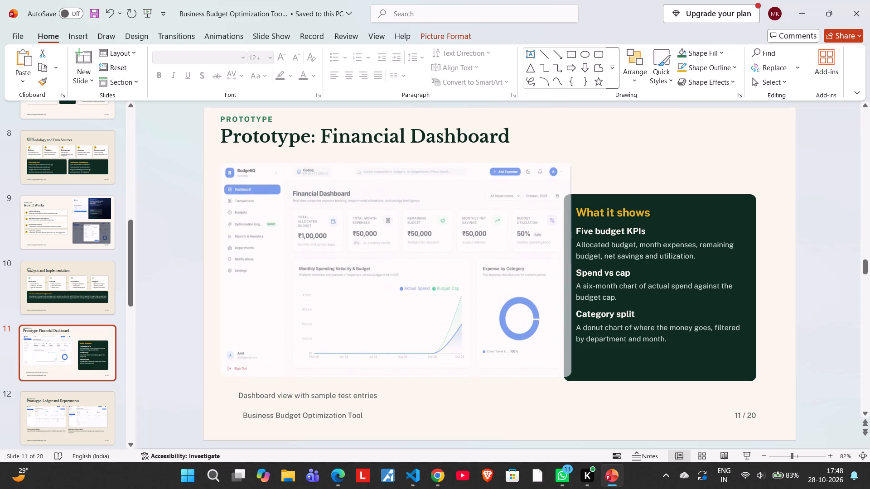
pyautogui.moveTo(547, 377); pyautogui.dragTo(547, 381)
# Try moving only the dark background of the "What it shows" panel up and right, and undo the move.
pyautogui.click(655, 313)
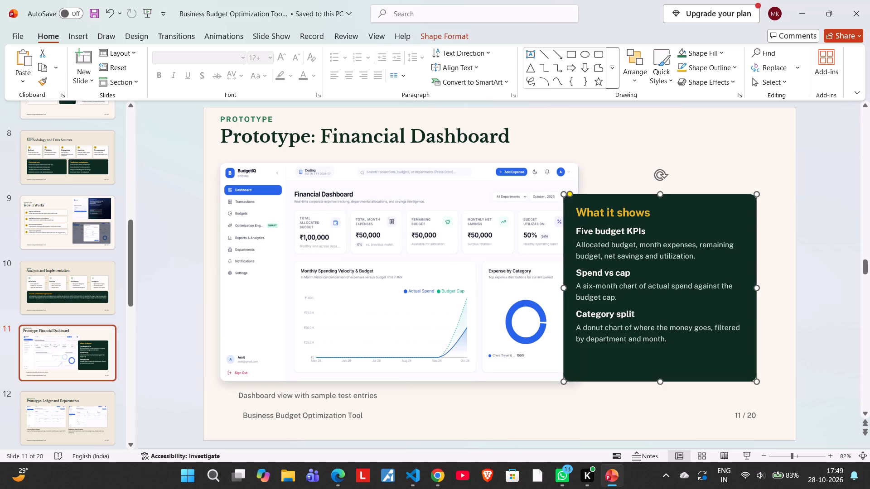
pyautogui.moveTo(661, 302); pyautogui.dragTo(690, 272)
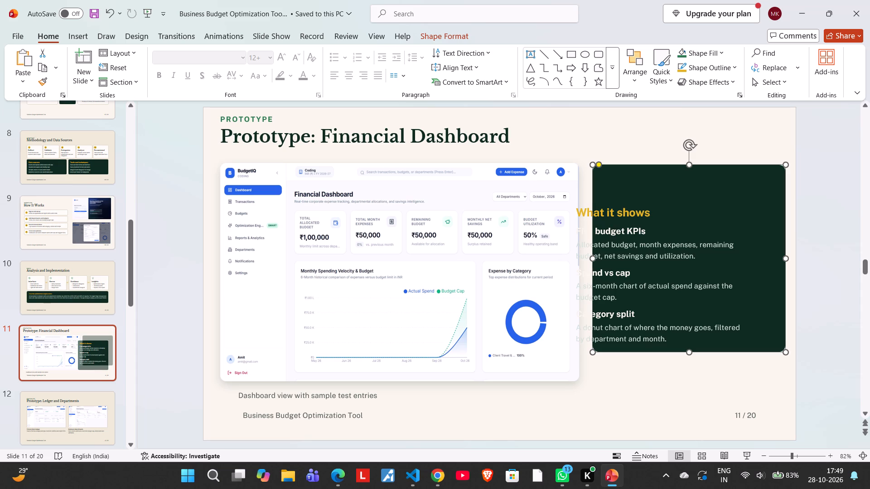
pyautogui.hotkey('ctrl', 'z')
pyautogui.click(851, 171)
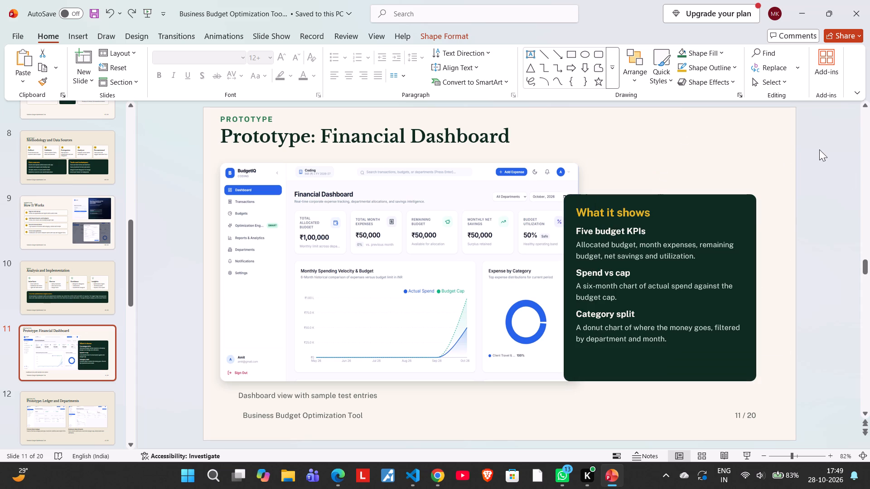
# Move the "What it shows" panel and all its text together up and right, clear of the dashboard screenshot.
pyautogui.moveTo(819, 149); pyautogui.dragTo(543, 403)
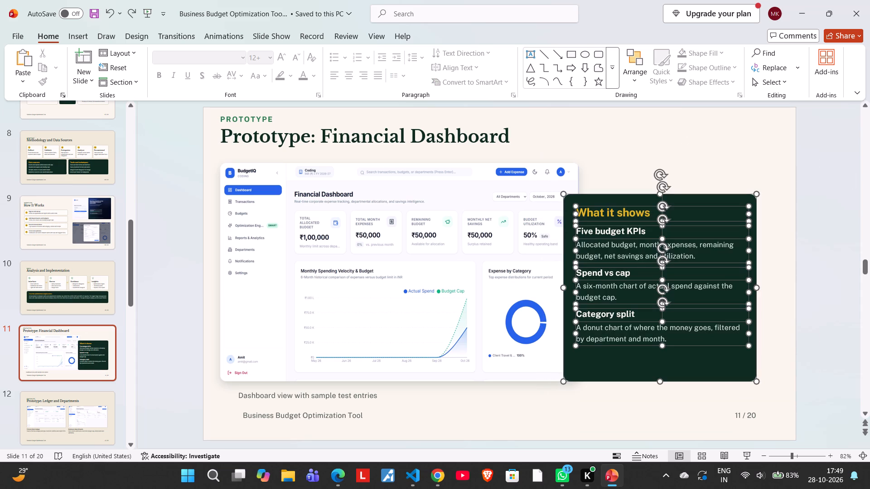
pyautogui.moveTo(700, 201); pyautogui.dragTo(721, 177)
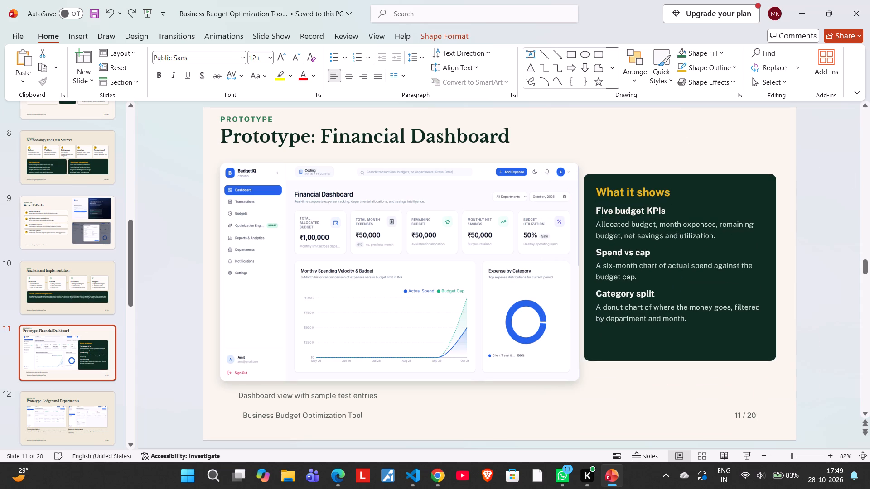
pyautogui.moveTo(721, 177); pyautogui.dragTo(730, 178)
# Enlarge the "What it shows" panel and its text slightly from the lower-left corner, bringing its bottom edge nearer the dashboard screenshot's bottom.
pyautogui.moveTo(593, 359); pyautogui.dragTo(588, 367)
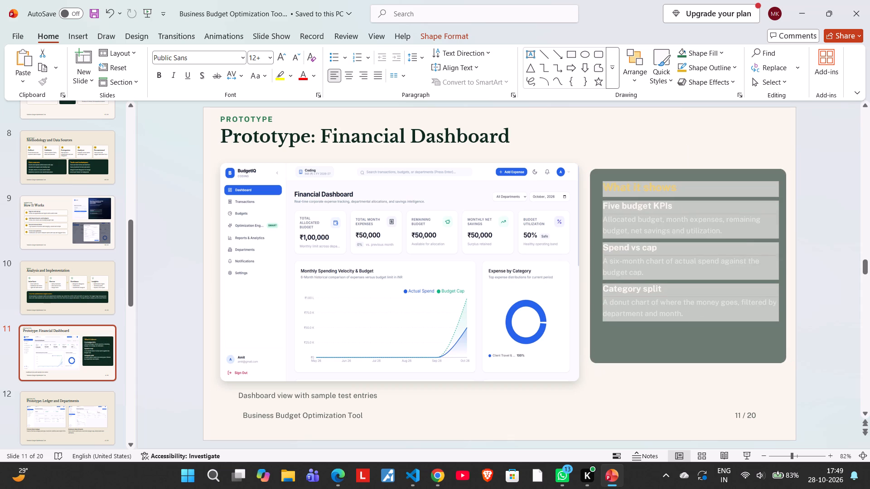
pyautogui.moveTo(588, 367); pyautogui.dragTo(588, 369)
pyautogui.click(831, 311)
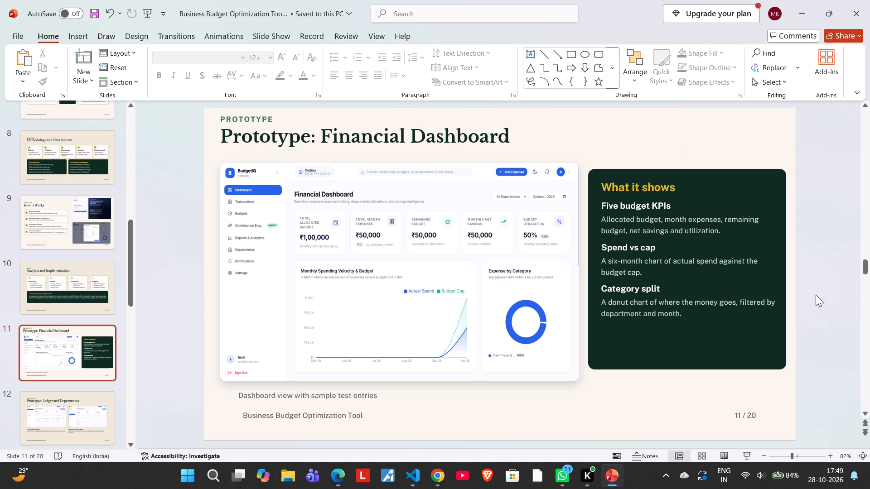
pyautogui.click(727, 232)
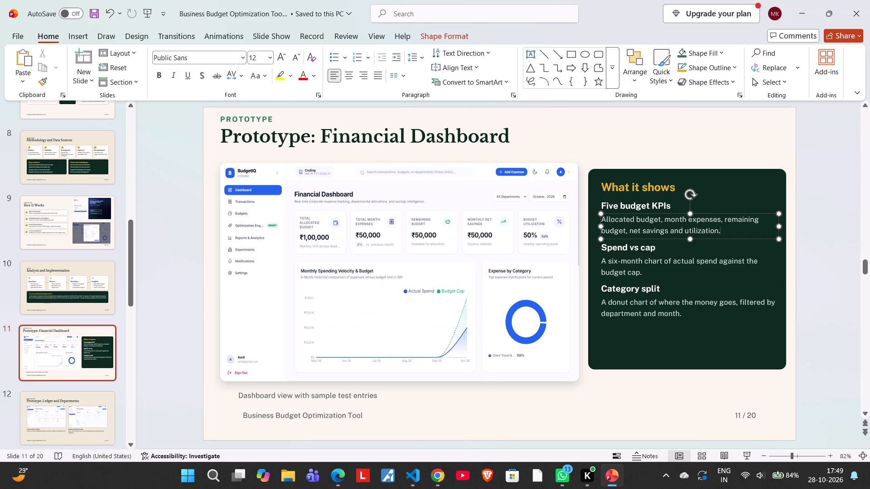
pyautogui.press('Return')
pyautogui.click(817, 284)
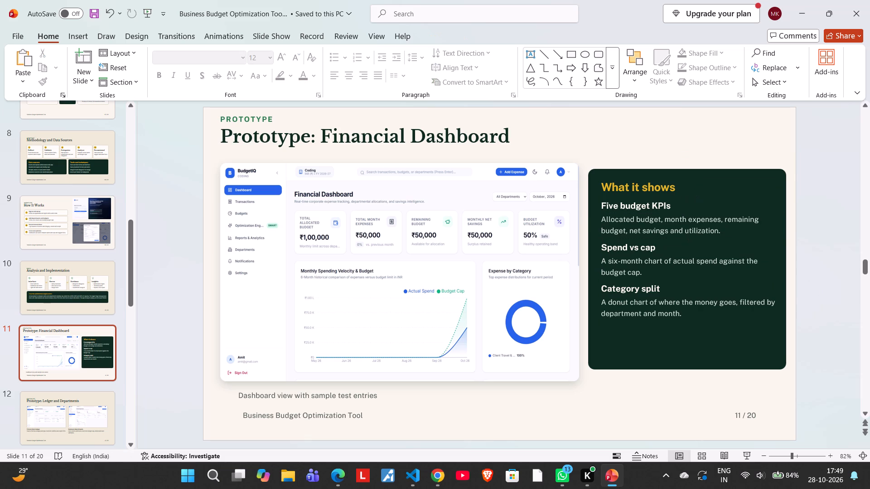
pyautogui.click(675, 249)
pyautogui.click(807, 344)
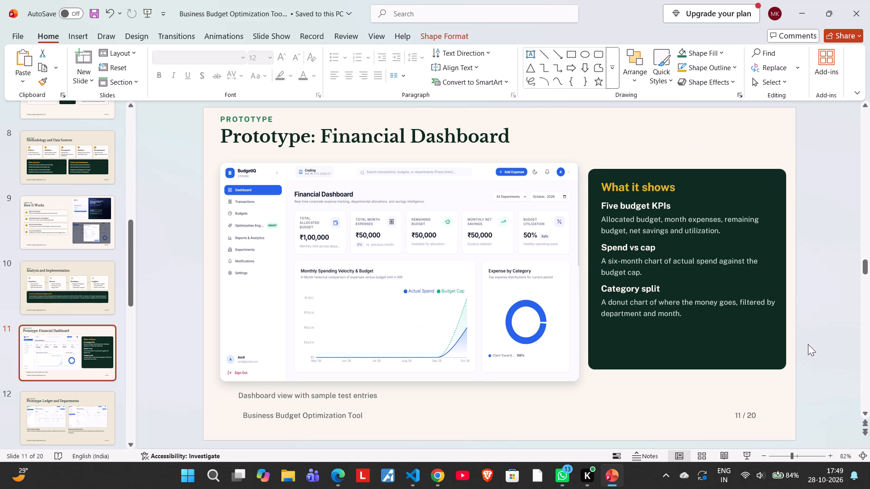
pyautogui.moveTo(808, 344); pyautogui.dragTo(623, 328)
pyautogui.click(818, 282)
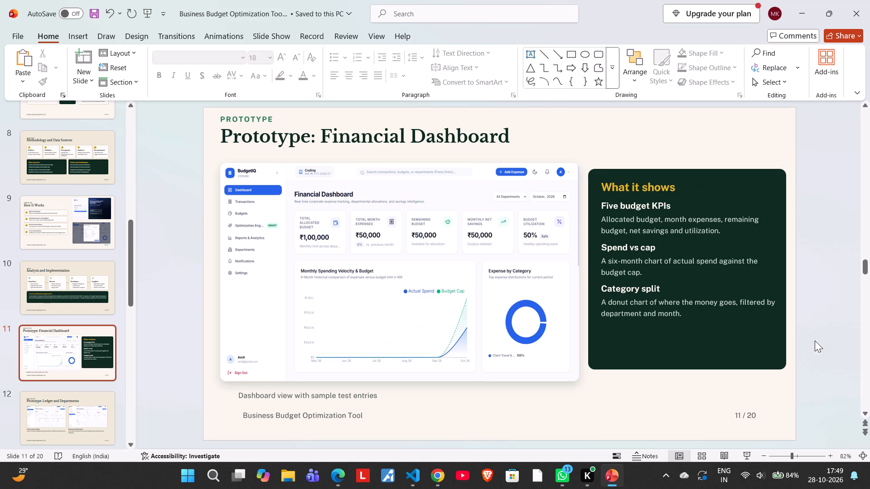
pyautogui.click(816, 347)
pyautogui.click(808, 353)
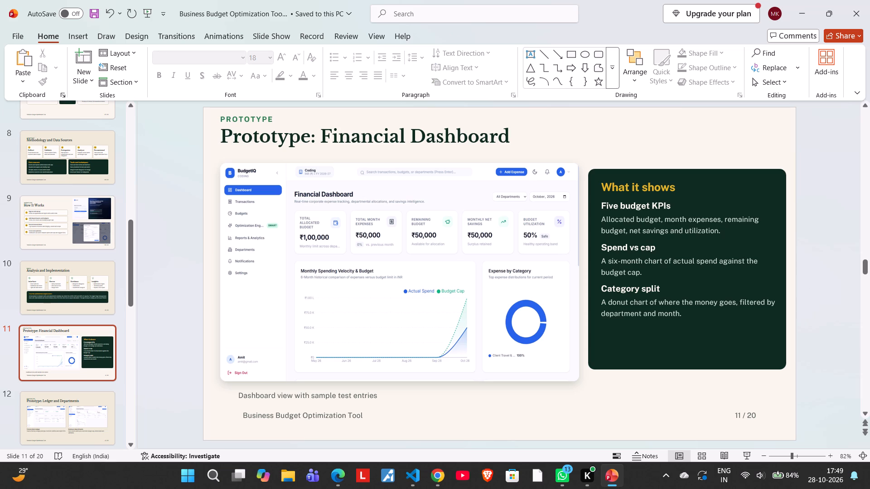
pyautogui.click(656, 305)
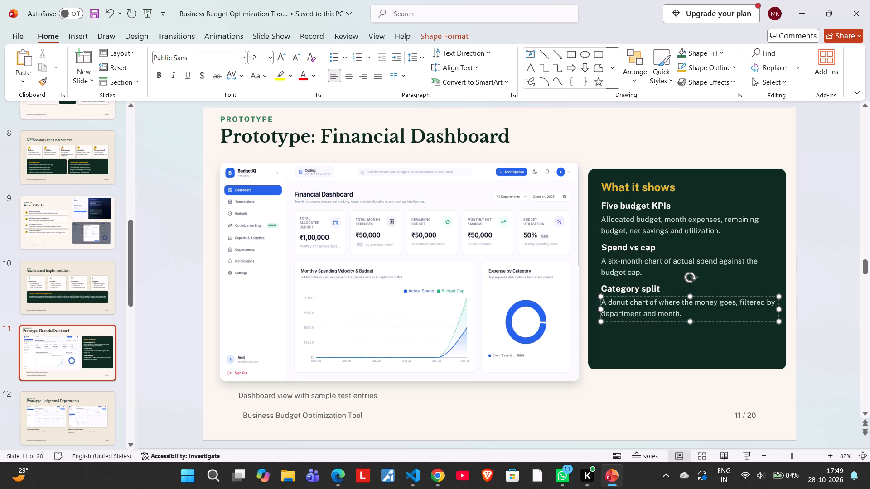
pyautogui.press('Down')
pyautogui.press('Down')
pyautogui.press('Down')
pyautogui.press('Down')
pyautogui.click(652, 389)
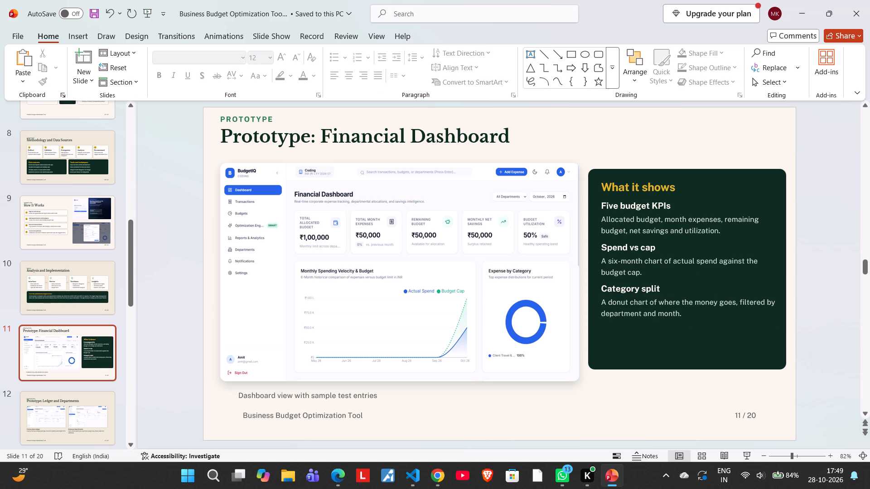
# Shrink the dashboard screenshot proportionally from its lower-right corner, widening the gap to the "What it shows" panel and bringing their bottom edges closer.
pyautogui.click(556, 362)
pyautogui.moveTo(579, 383); pyautogui.dragTo(572, 372)
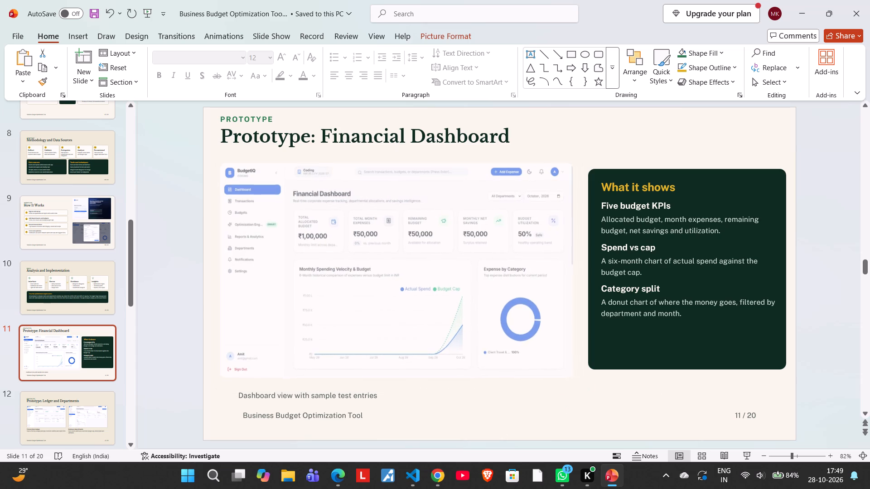
pyautogui.moveTo(572, 372); pyautogui.dragTo(567, 365)
pyautogui.click(604, 392)
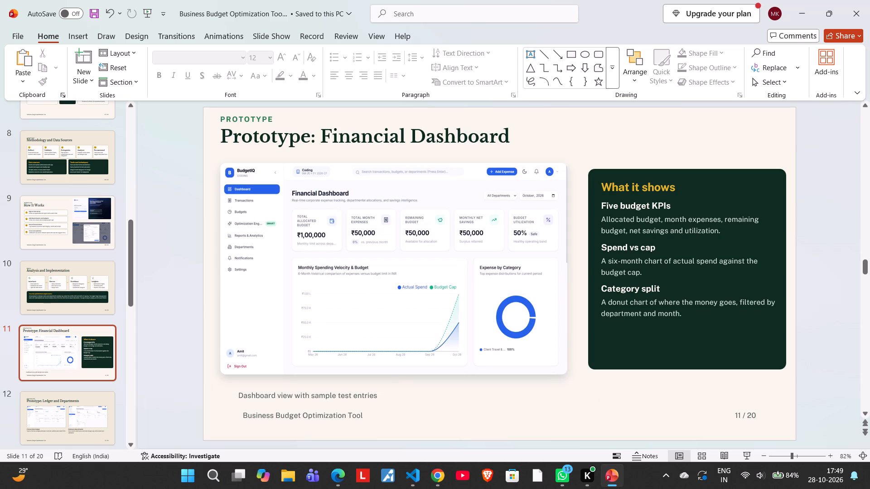
# Make the caption "Dashboard view with sample test entries" below the dashboard screenshot bold.
pyautogui.tripleClick(340, 398)
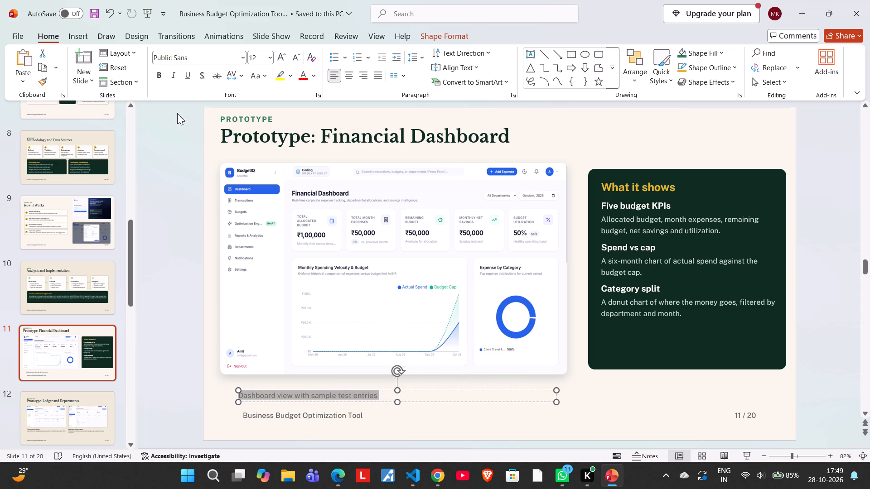
pyautogui.click(153, 79)
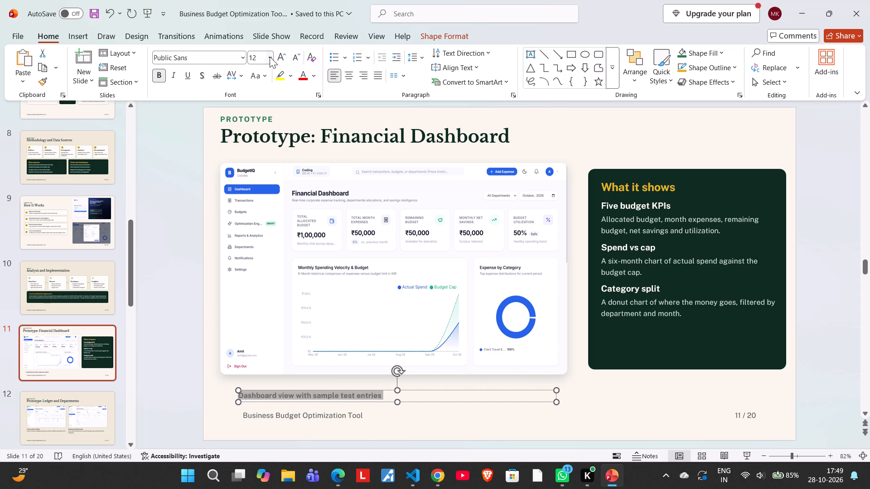
# Set the caption "Dashboard view with sample test entries" in Times New Roman at size 18.
pyautogui.click(209, 62)
pyautogui.click(209, 60)
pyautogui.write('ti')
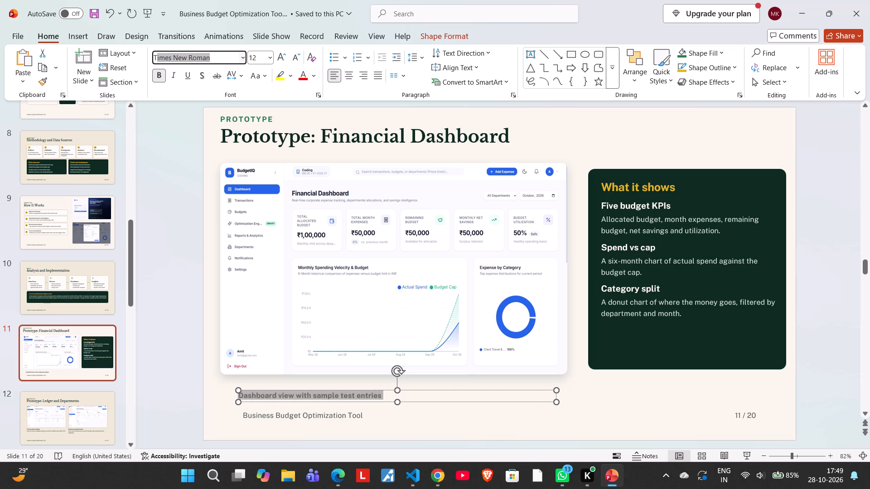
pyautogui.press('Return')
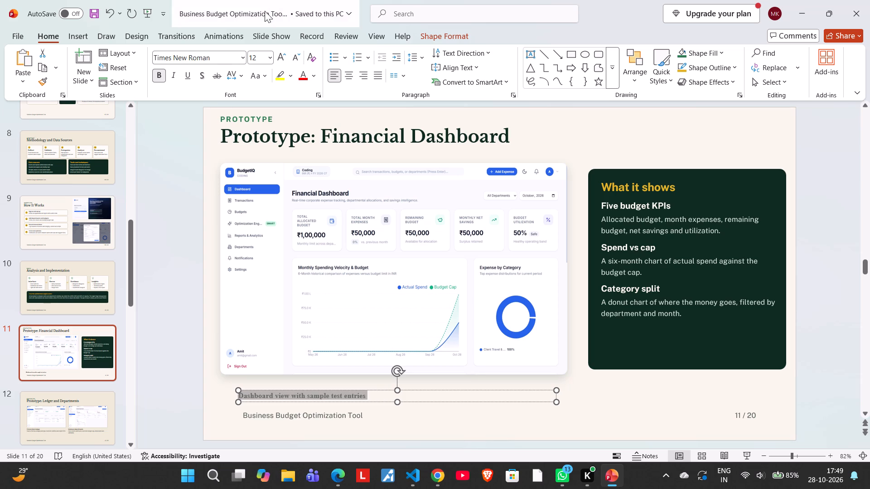
pyautogui.click(265, 58)
pyautogui.click(268, 58)
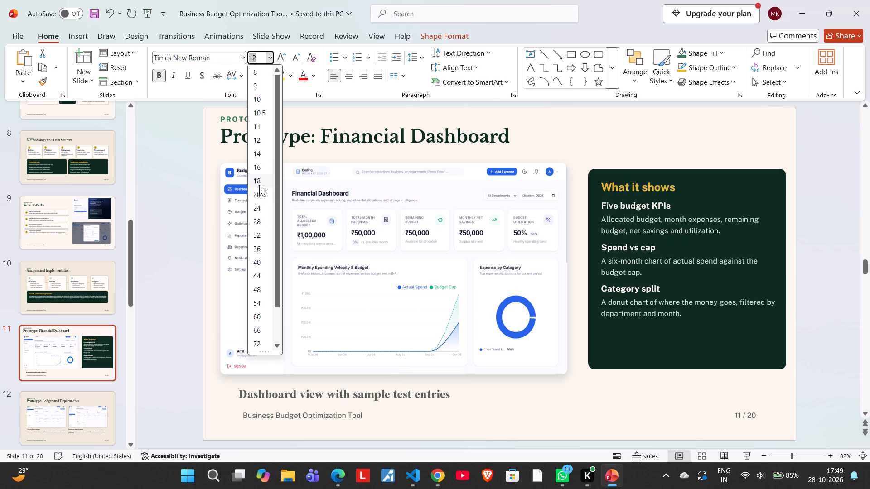
pyautogui.click(259, 185)
pyautogui.click(177, 304)
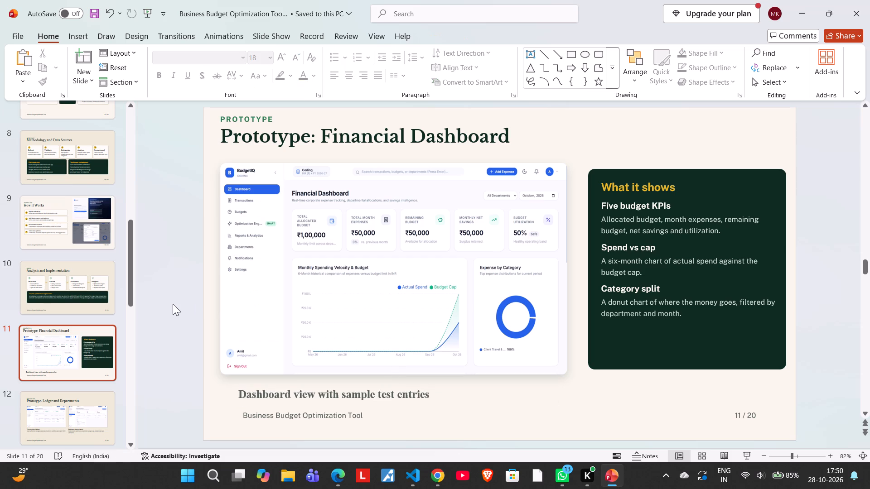
# Narrow the caption's text box to fit its text and move it up and right, roughly centred beneath the dashboard screenshot.
pyautogui.click(303, 395)
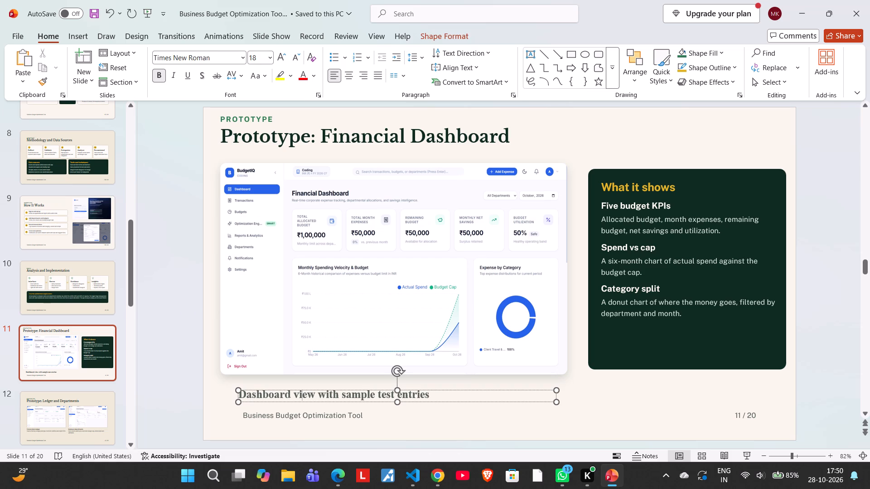
pyautogui.moveTo(555, 403); pyautogui.dragTo(478, 398)
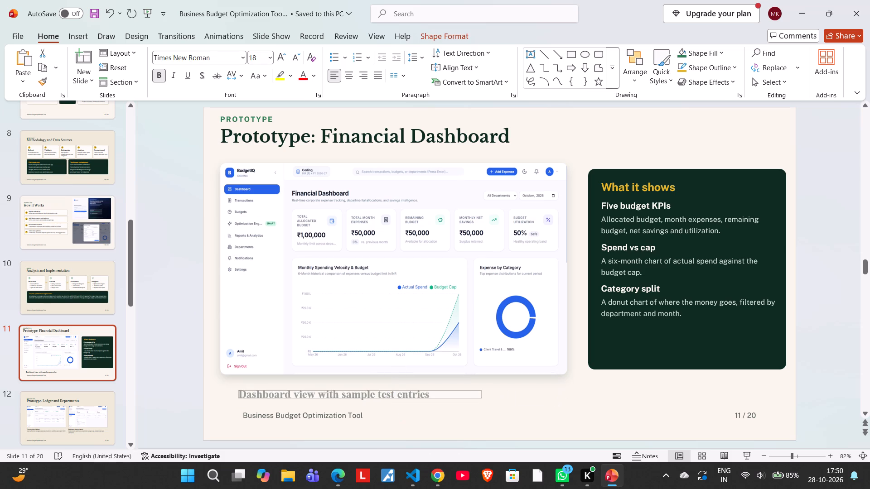
pyautogui.moveTo(478, 398); pyautogui.dragTo(443, 399)
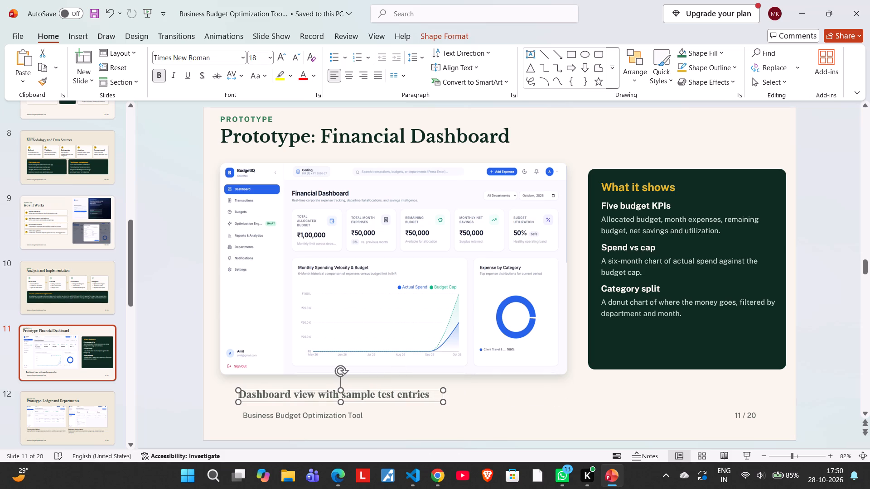
pyautogui.moveTo(352, 390); pyautogui.dragTo(399, 381)
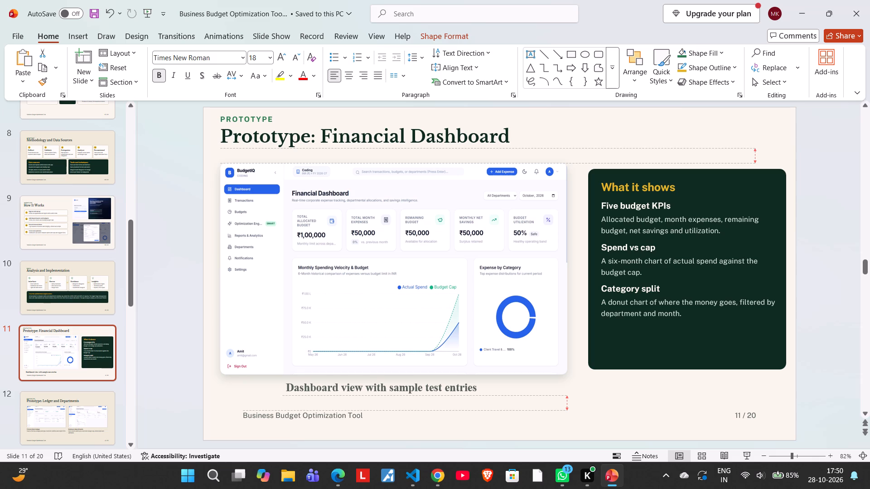
pyautogui.moveTo(399, 381); pyautogui.dragTo(403, 381)
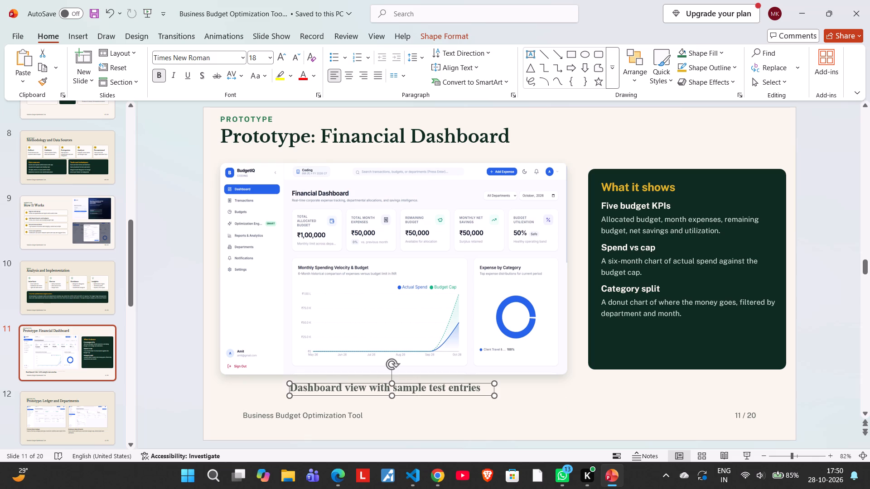
pyautogui.click(180, 355)
# Adjust the display brightness in the system quick settings to a little over a third of its range.
pyautogui.click(793, 484)
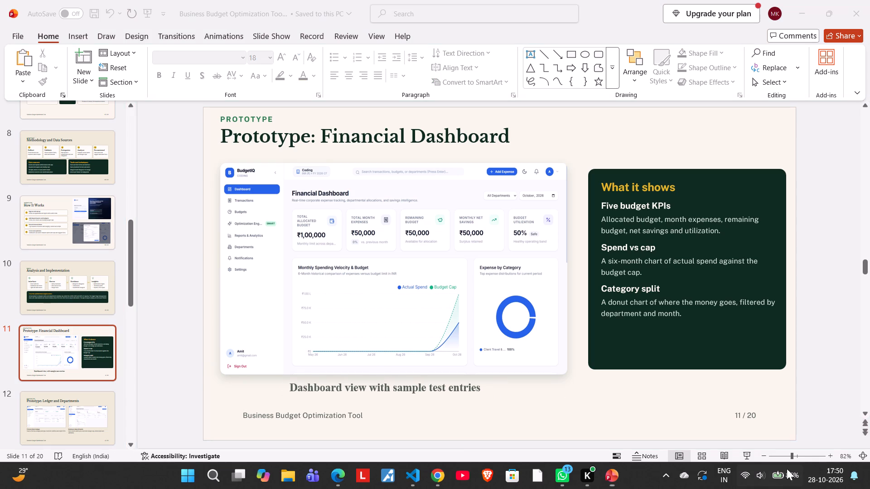
pyautogui.click(786, 479)
pyautogui.click(787, 469)
pyautogui.click(750, 375)
pyautogui.click(743, 378)
pyautogui.click(830, 187)
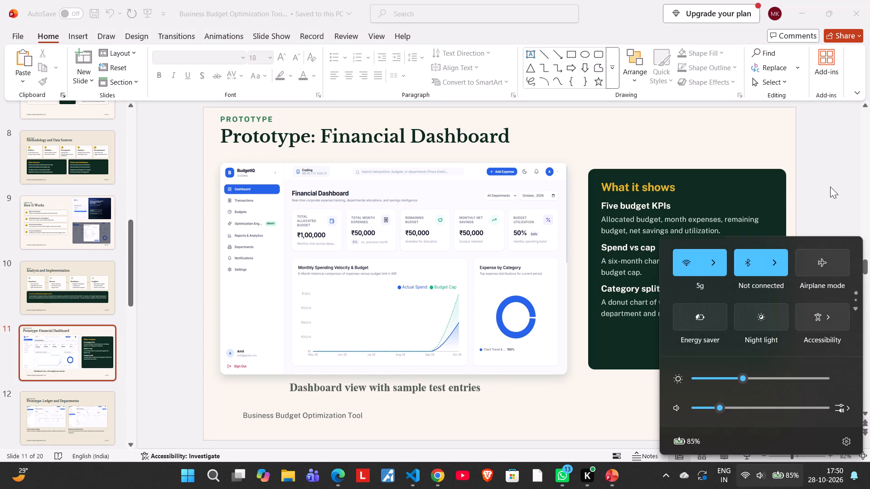
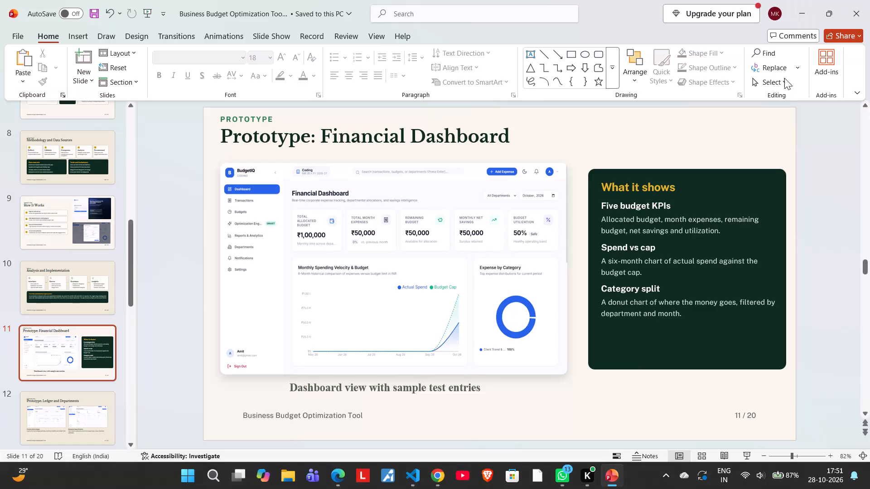
# Widen the "What it shows" panel background slightly toward the dashboard screenshot and raise its bottom edge closer to the text.
pyautogui.click(817, 138)
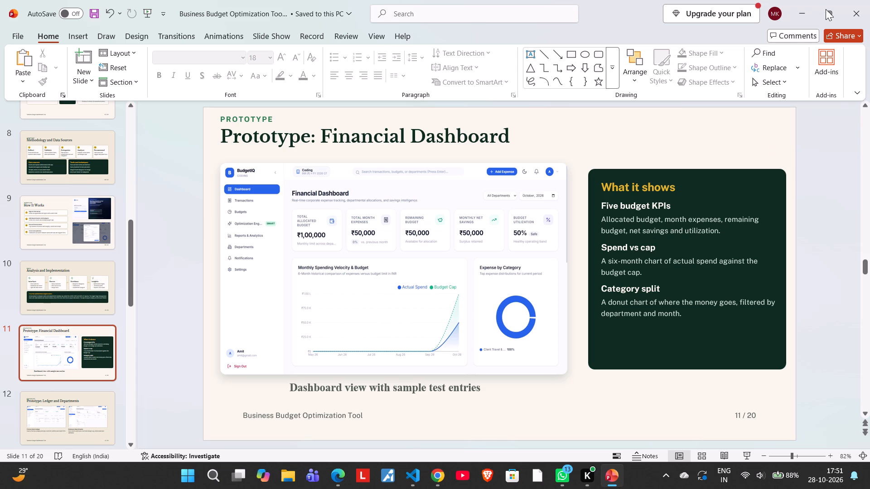
pyautogui.click(677, 330)
pyautogui.moveTo(589, 269); pyautogui.dragTo(584, 269)
pyautogui.moveTo(686, 368); pyautogui.dragTo(686, 360)
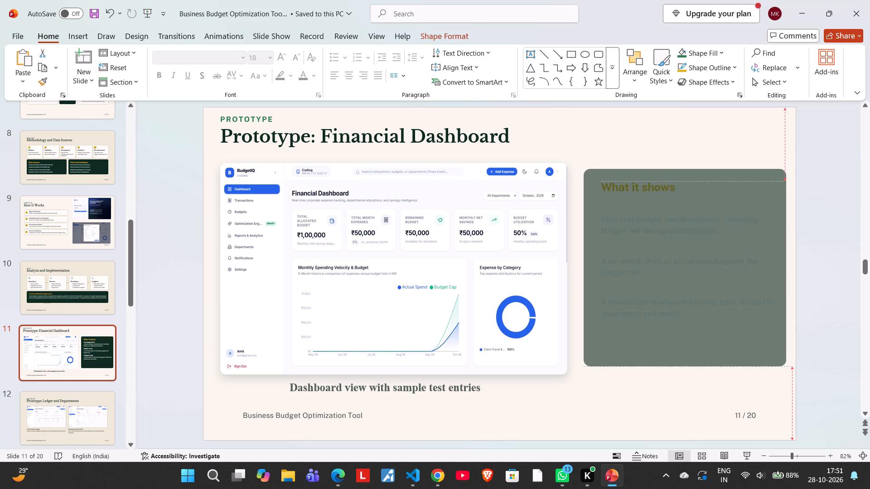
pyautogui.moveTo(686, 360); pyautogui.dragTo(686, 359)
pyautogui.click(821, 346)
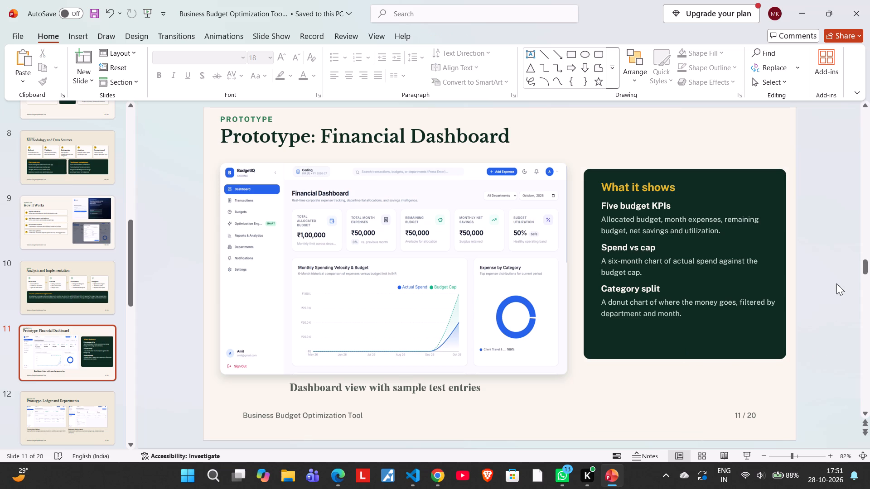
# On slide 12, move the "PROTOTYPE" label and the title "Prototype: Ledger and Departments" together up and left toward the slide's corner.
pyautogui.scroll(-1, 69, 306)
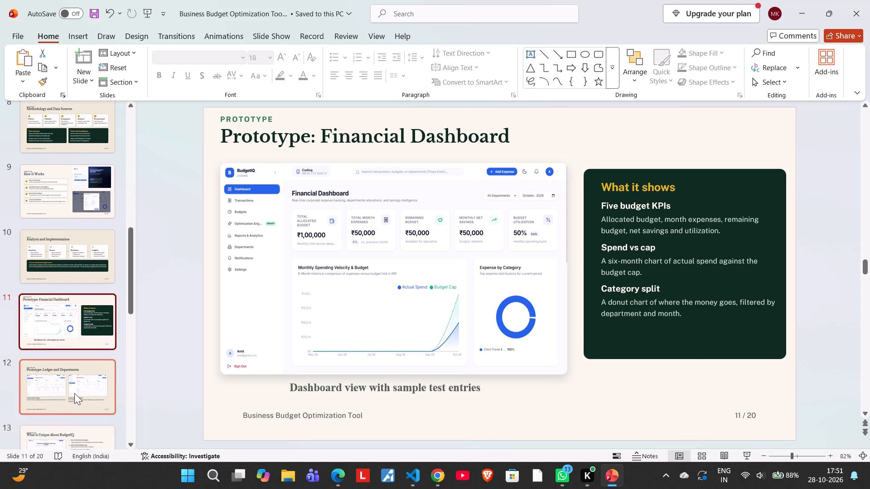
pyautogui.click(74, 393)
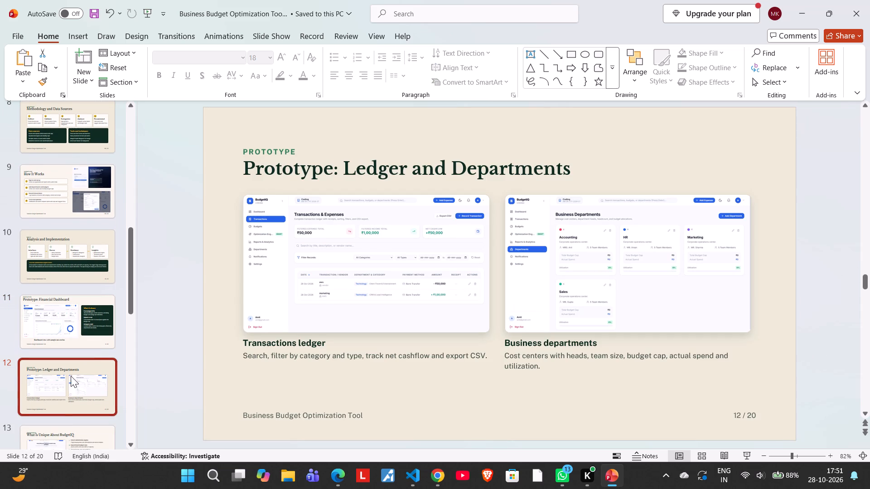
pyautogui.moveTo(176, 122); pyautogui.dragTo(800, 195)
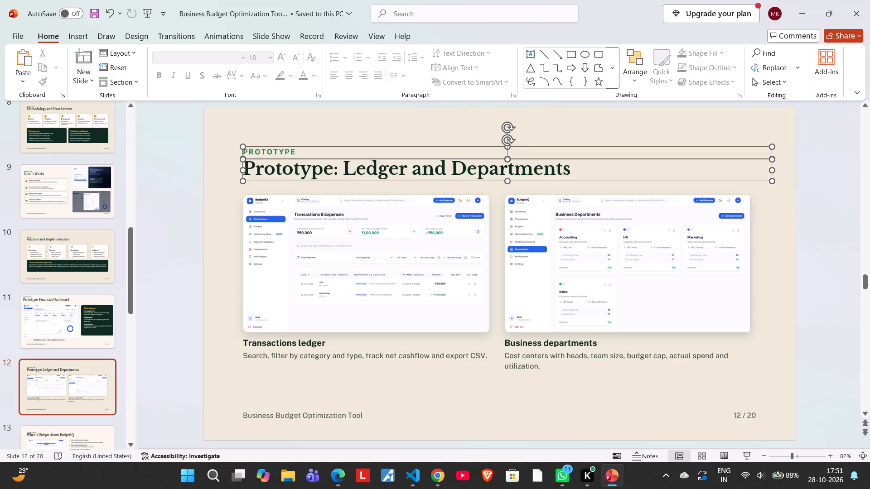
pyautogui.moveTo(450, 158); pyautogui.dragTo(428, 127)
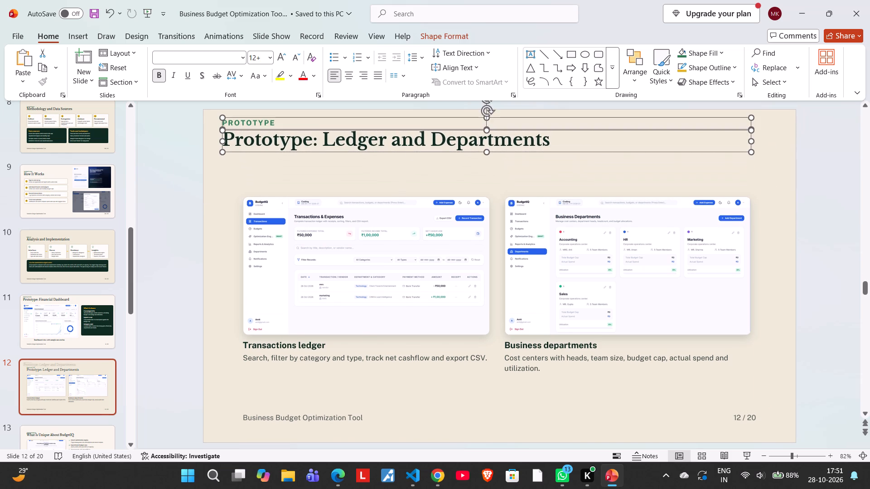
# Enlarge the Transactions & Expenses screenshot toward the upper left, bringing its top edge just below the slide title.
pyautogui.click(381, 240)
pyautogui.moveTo(243, 192); pyautogui.dragTo(230, 167)
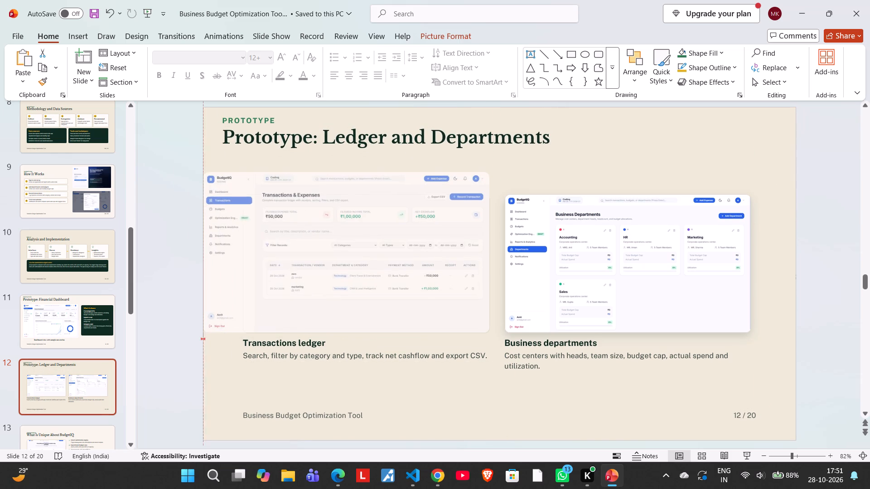
pyautogui.moveTo(230, 167); pyautogui.dragTo(260, 180)
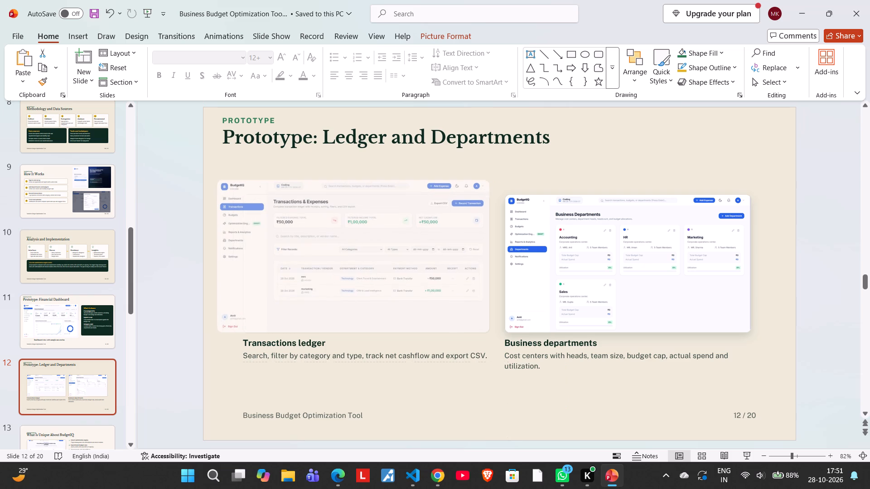
pyautogui.moveTo(260, 180); pyautogui.dragTo(259, 180)
pyautogui.moveTo(353, 178); pyautogui.dragTo(356, 164)
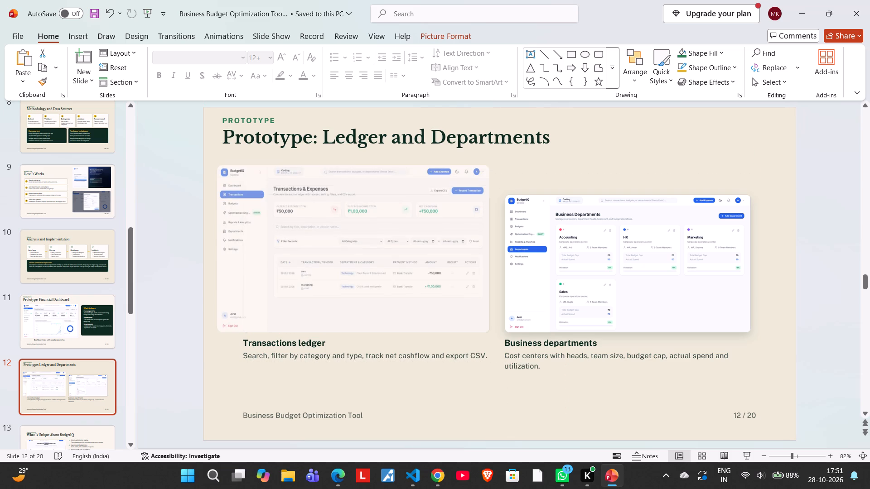
pyautogui.moveTo(356, 164); pyautogui.dragTo(356, 163)
# Move the Business Departments screenshot up level with the Transactions screenshot's top and enlarge it until their bottom edges match.
pyautogui.click(637, 288)
pyautogui.moveTo(643, 256); pyautogui.dragTo(638, 234)
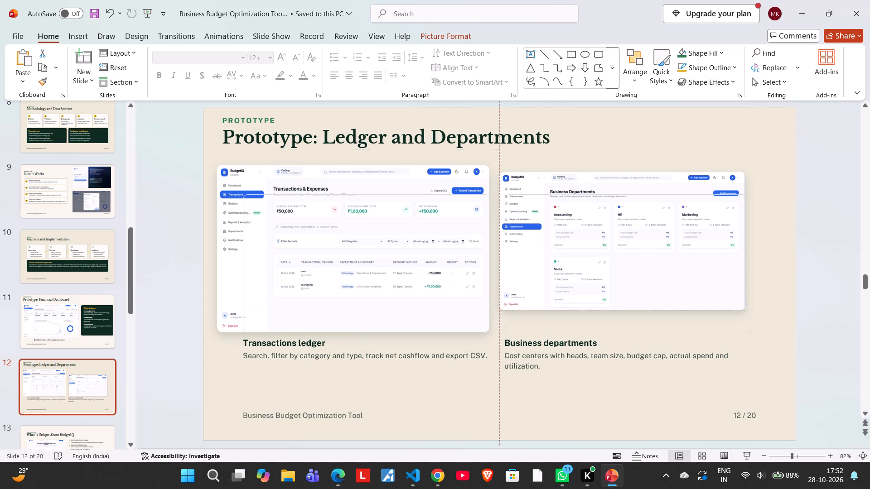
pyautogui.moveTo(638, 234); pyautogui.dragTo(635, 226)
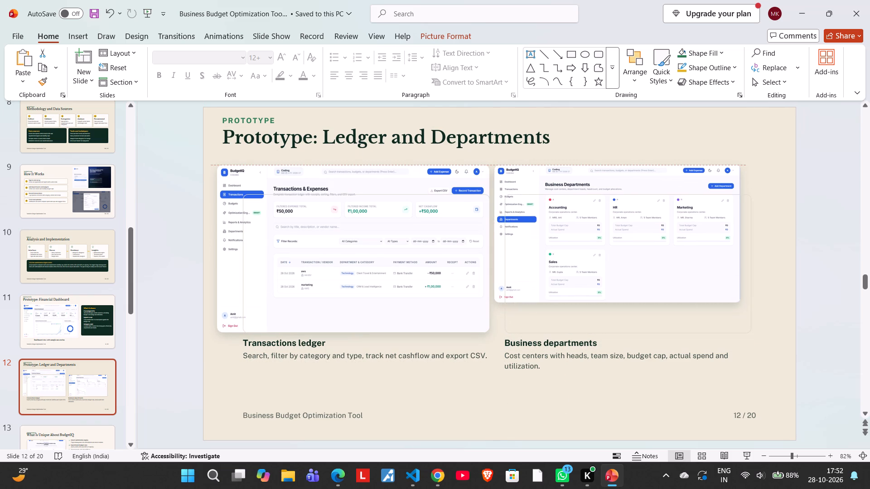
pyautogui.moveTo(635, 226); pyautogui.dragTo(646, 226)
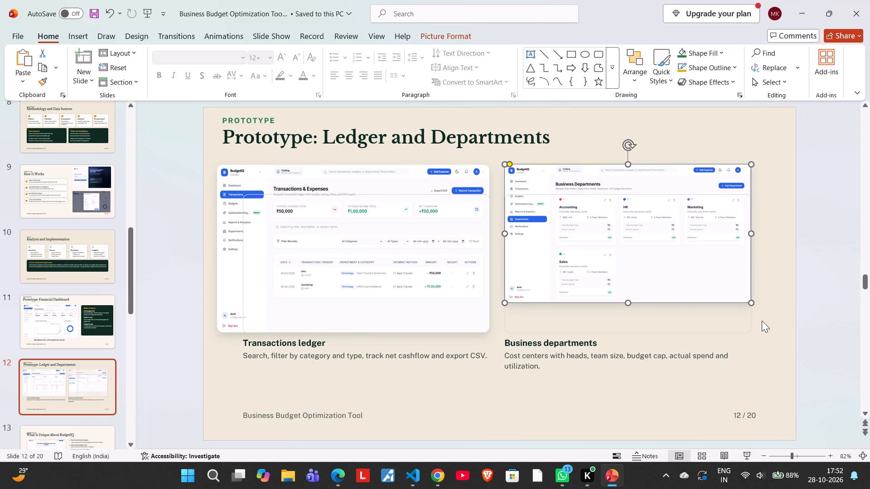
pyautogui.moveTo(752, 302); pyautogui.dragTo(769, 322)
pyautogui.moveTo(647, 322); pyautogui.dragTo(647, 328)
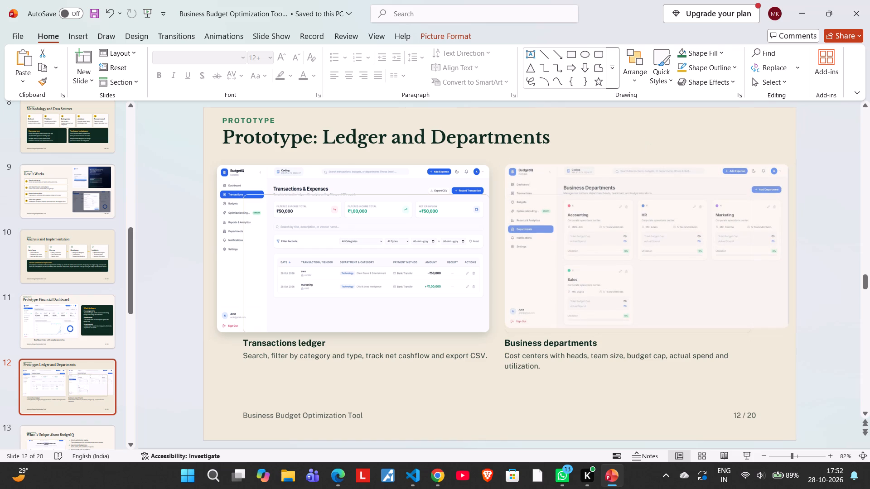
pyautogui.moveTo(647, 328); pyautogui.dragTo(647, 336)
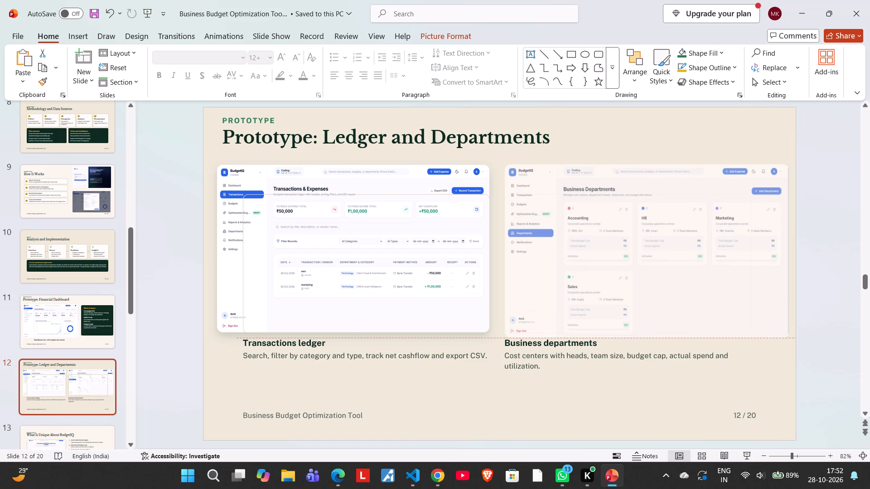
pyautogui.moveTo(647, 336); pyautogui.dragTo(644, 333)
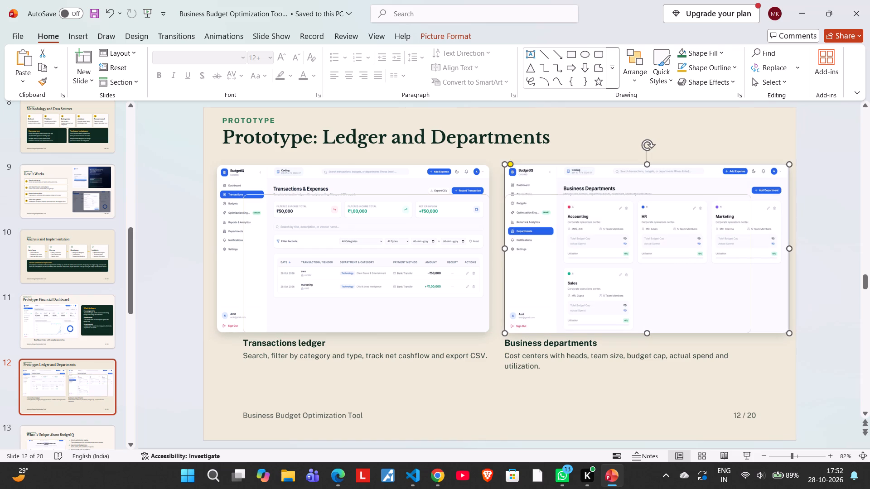
pyautogui.click(714, 269)
pyautogui.click(817, 217)
pyautogui.click(817, 217)
# Delete the leftover outline frame at the original position of the Transactions & Expenses screenshot.
pyautogui.click(397, 205)
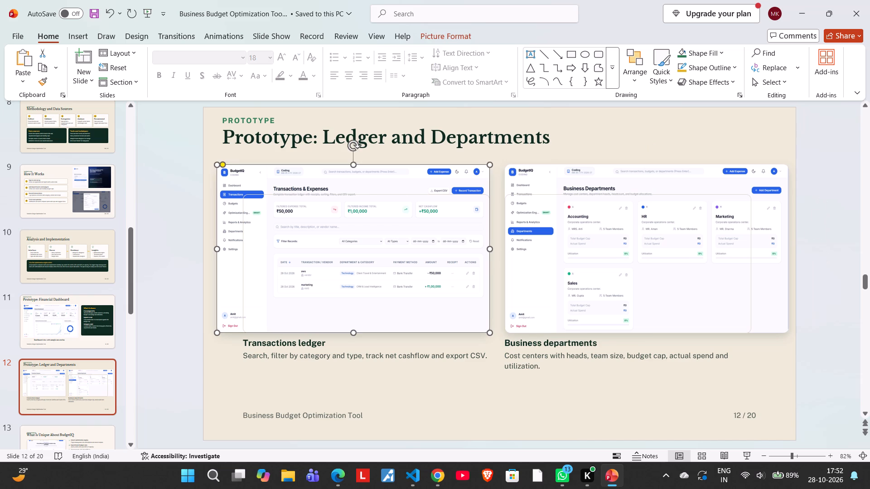
pyautogui.doubleClick(399, 195)
pyautogui.press('BackSpace')
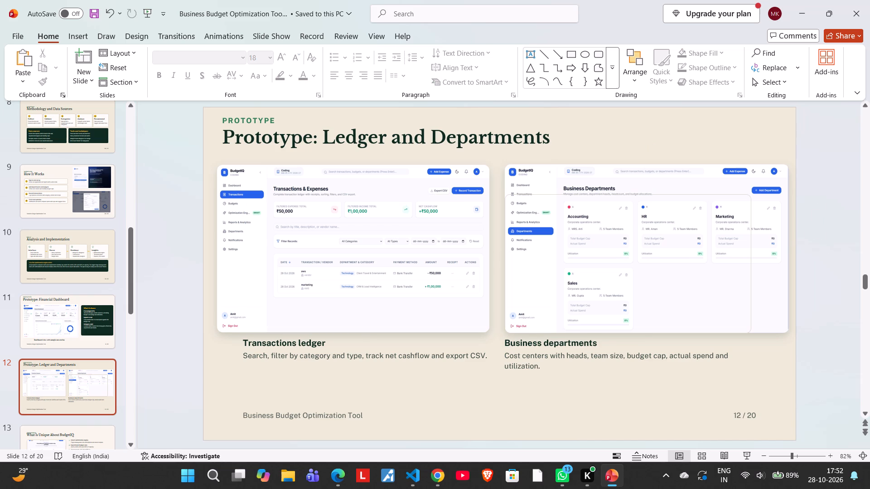
# Move the Business Departments screenshot up out of the way and delete the leftover outline frame beneath it.
pyautogui.click(530, 211)
pyautogui.doubleClick(544, 197)
pyautogui.doubleClick(544, 197)
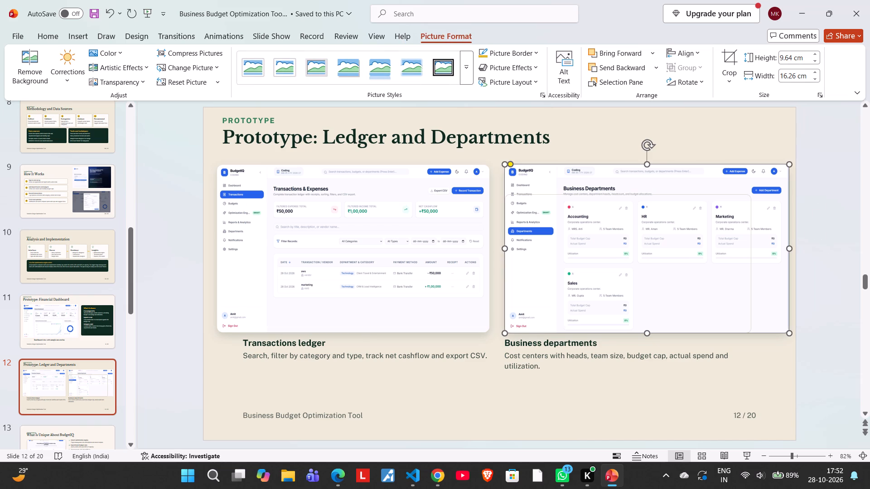
pyautogui.tripleClick(555, 196)
pyautogui.moveTo(559, 196); pyautogui.dragTo(566, 196)
pyautogui.moveTo(800, 263); pyautogui.dragTo(804, 263)
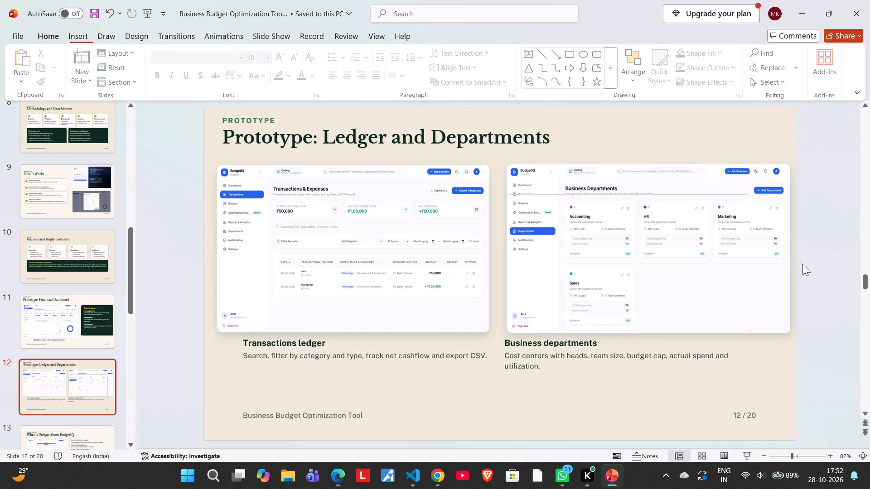
pyautogui.tripleClick(749, 272)
pyautogui.moveTo(766, 253); pyautogui.dragTo(768, 211)
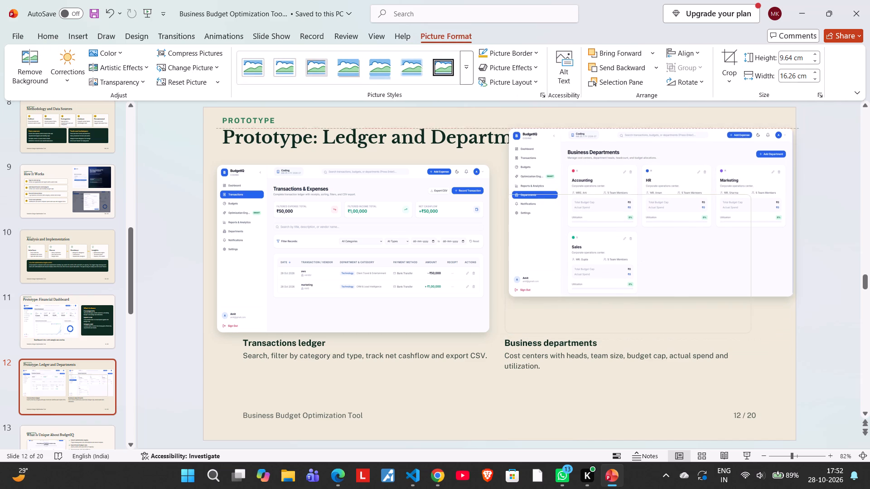
pyautogui.moveTo(768, 211); pyautogui.dragTo(764, 184)
pyautogui.click(742, 310)
pyautogui.doubleClick(742, 310)
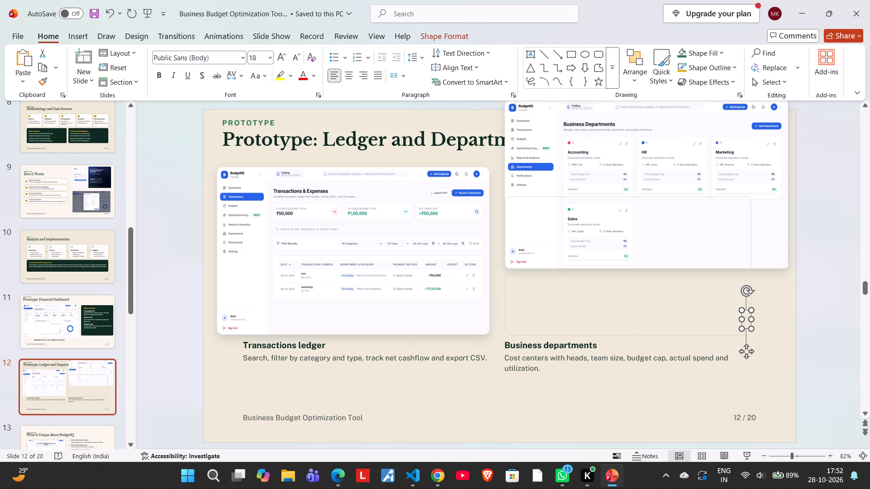
pyautogui.click(753, 273)
pyautogui.press('BackSpace')
# Move the Business Departments screenshot back down above its caption, level with the Transactions & Expenses screenshot.
pyautogui.click(735, 220)
pyautogui.moveTo(734, 218); pyautogui.dragTo(734, 268)
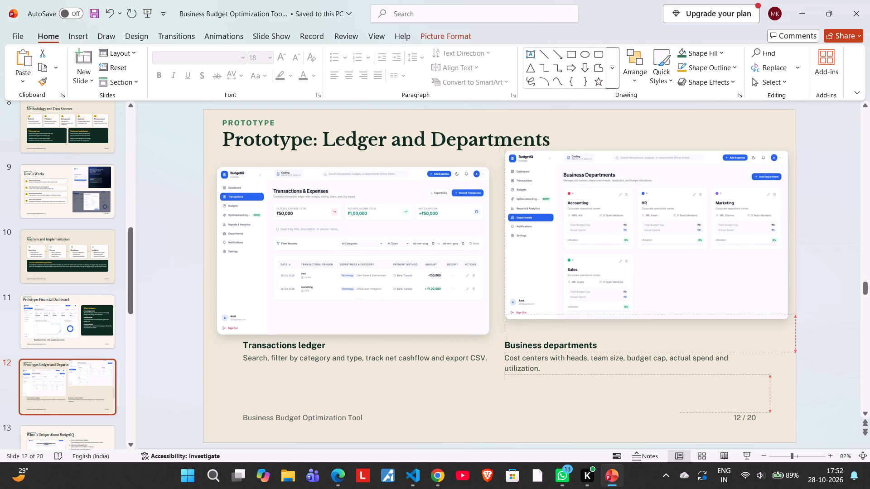
pyautogui.moveTo(734, 268); pyautogui.dragTo(734, 284)
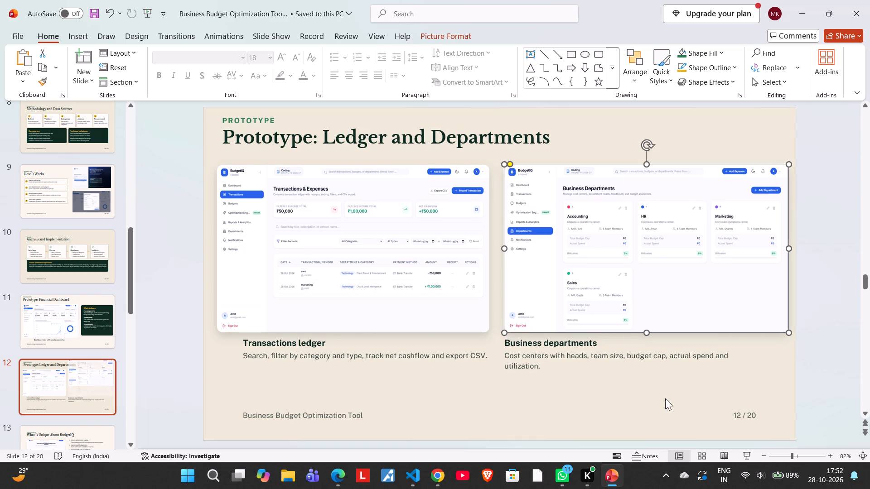
pyautogui.click(606, 393)
# Move the "Business departments" heading and its description together to the right, more centrally under the Business Departments screenshot.
pyautogui.click(532, 366)
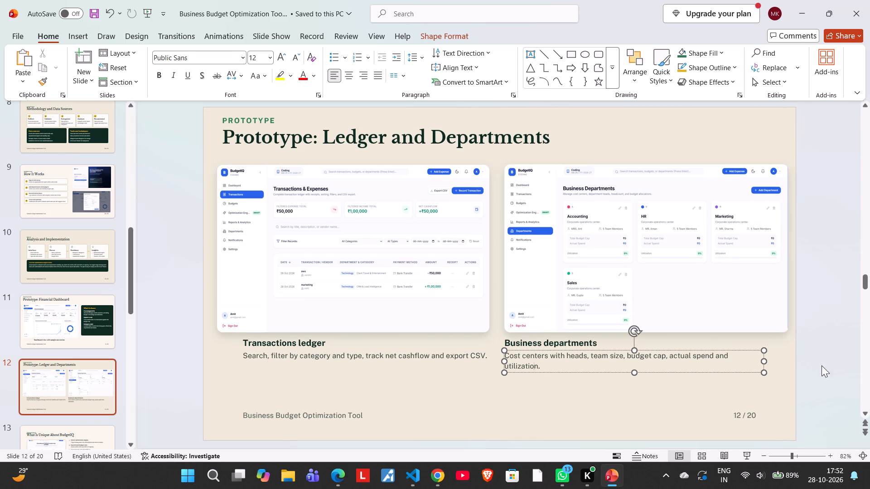
pyautogui.click(835, 364)
pyautogui.moveTo(822, 391); pyautogui.dragTo(471, 320)
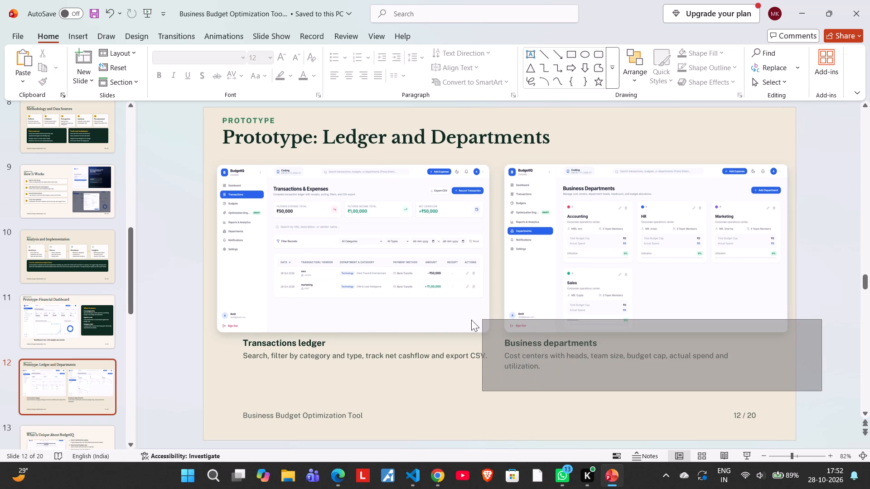
pyautogui.moveTo(471, 320); pyautogui.dragTo(488, 309)
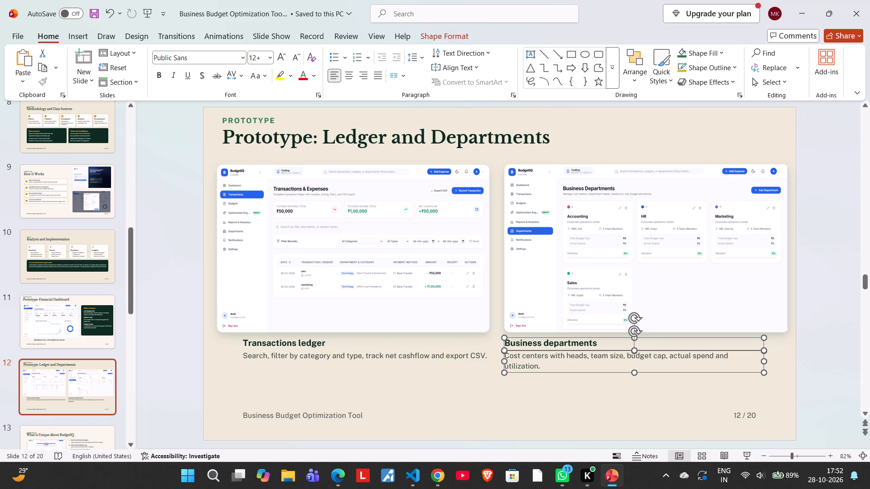
pyautogui.moveTo(561, 350); pyautogui.dragTo(595, 352)
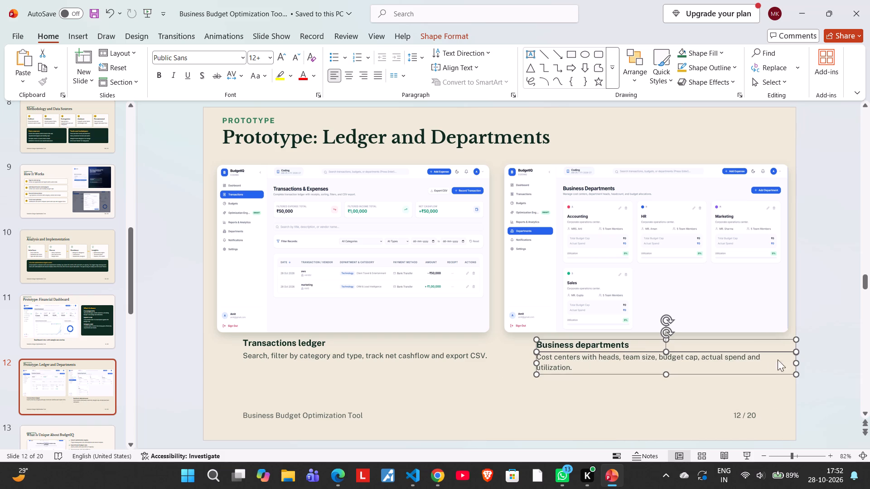
pyautogui.click(827, 306)
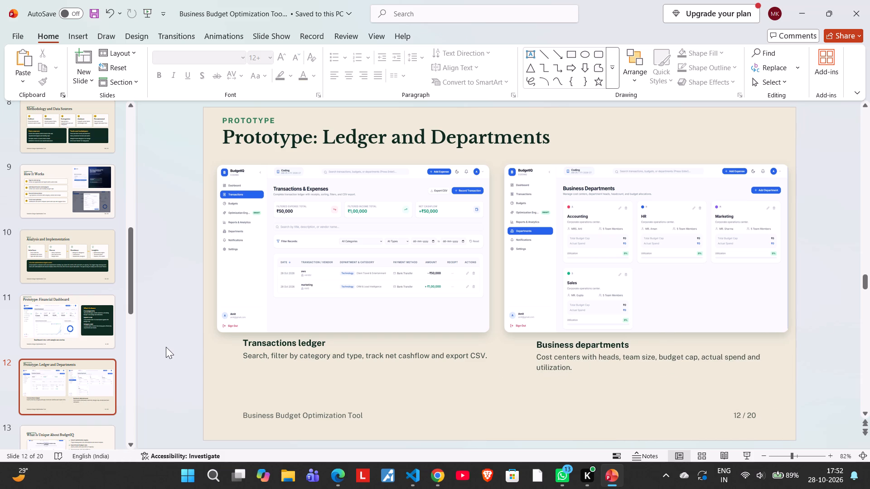
# Move the "Transactions ledger" heading and its description left to the title's left edge, level with the "Business departments" caption.
pyautogui.click(164, 345)
pyautogui.moveTo(179, 323); pyautogui.dragTo(305, 355)
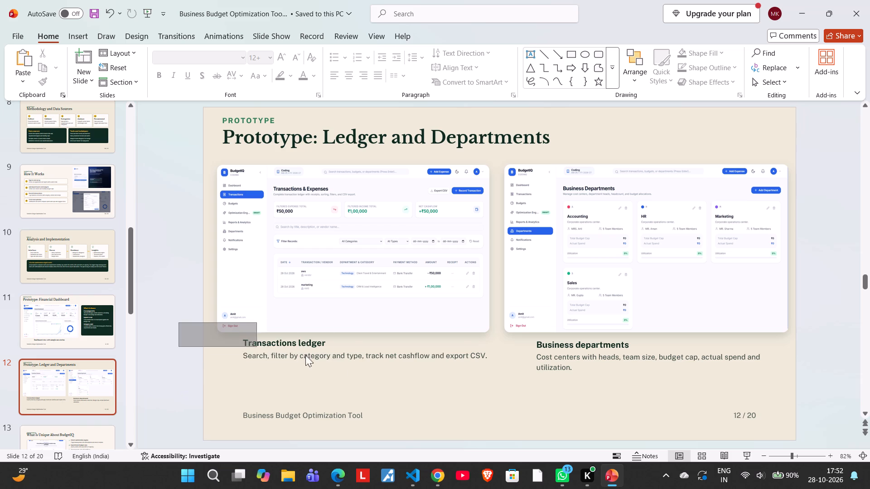
pyautogui.moveTo(305, 355); pyautogui.dragTo(514, 384)
pyautogui.moveTo(340, 338); pyautogui.dragTo(319, 340)
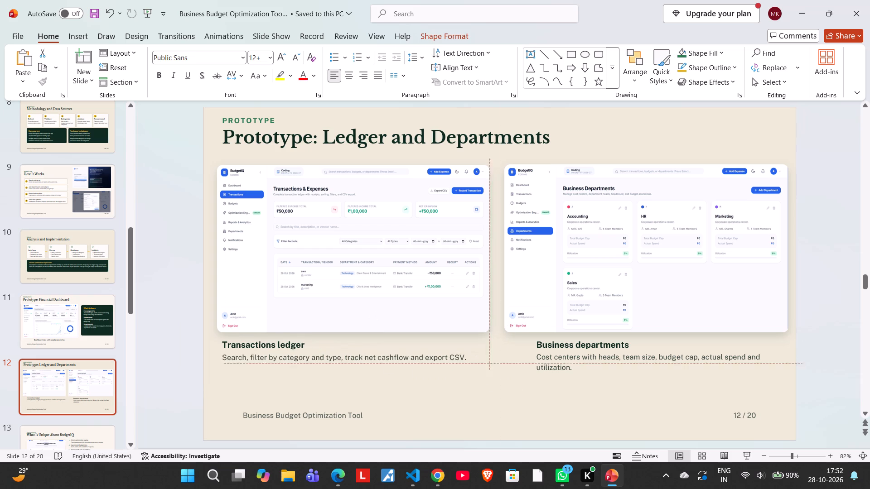
pyautogui.moveTo(319, 340); pyautogui.dragTo(323, 341)
pyautogui.click(177, 298)
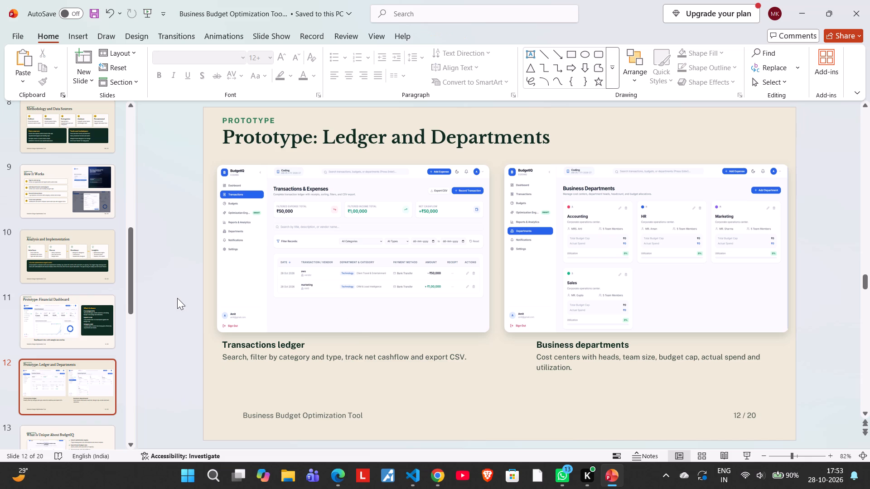
# Open slide 13 and move the four feature points with their icons and descriptions right, toward the slide's right edge.
pyautogui.scroll(-3, 10, 299)
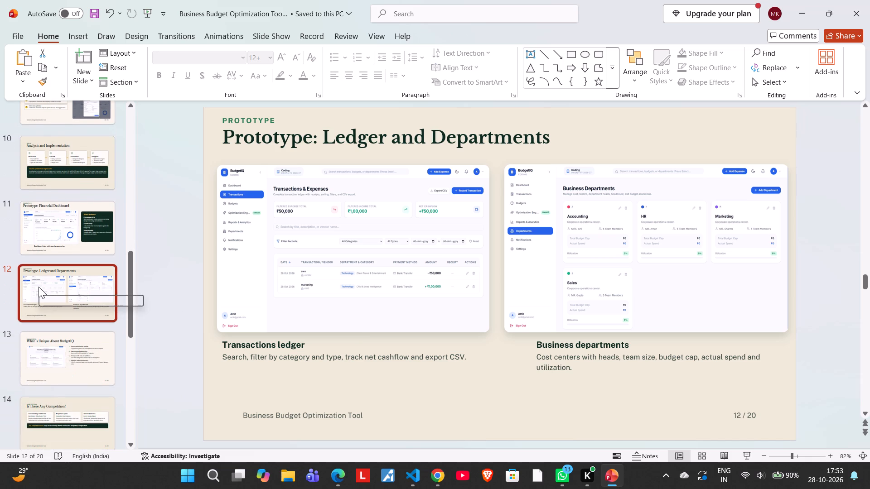
pyautogui.scroll(-2, 39, 287)
pyautogui.click(80, 300)
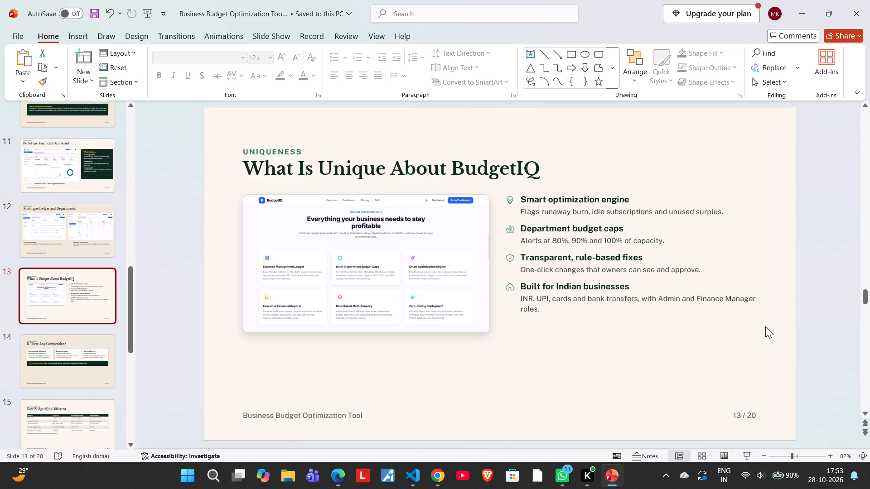
pyautogui.moveTo(773, 353); pyautogui.dragTo(616, 222)
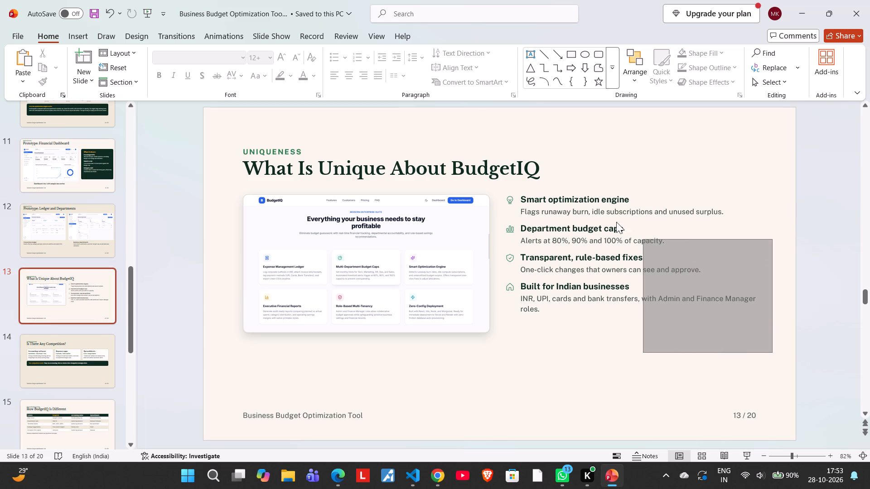
pyautogui.moveTo(616, 222); pyautogui.dragTo(477, 166)
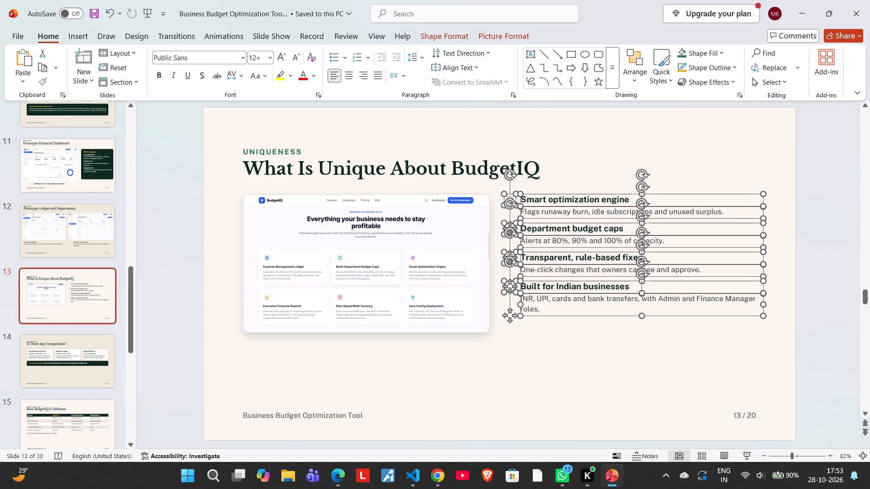
pyautogui.moveTo(609, 193); pyautogui.dragTo(636, 197)
# Move the BudgetIQ homepage screenshot left and slightly up, and delete the leftover outline frame behind it.
pyautogui.click(402, 226)
pyautogui.moveTo(383, 230); pyautogui.dragTo(351, 225)
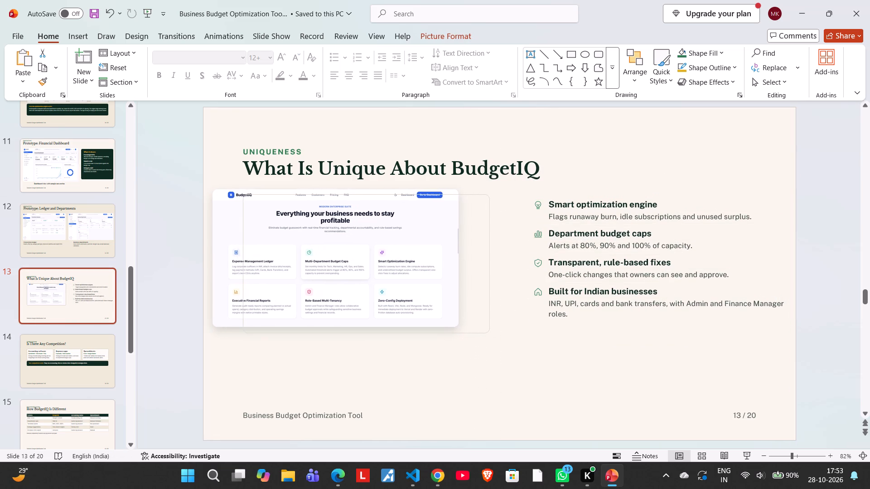
pyautogui.moveTo(351, 225); pyautogui.dragTo(363, 222)
pyautogui.click(491, 294)
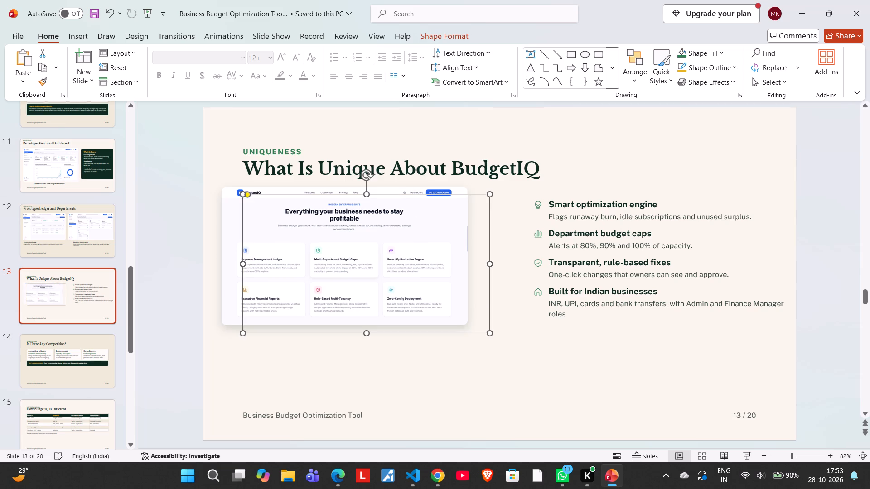
pyautogui.press('BackSpace')
# Enlarge the homepage screenshot toward the feature points and stretch its bottom edge down to just above the footer.
pyautogui.click(437, 273)
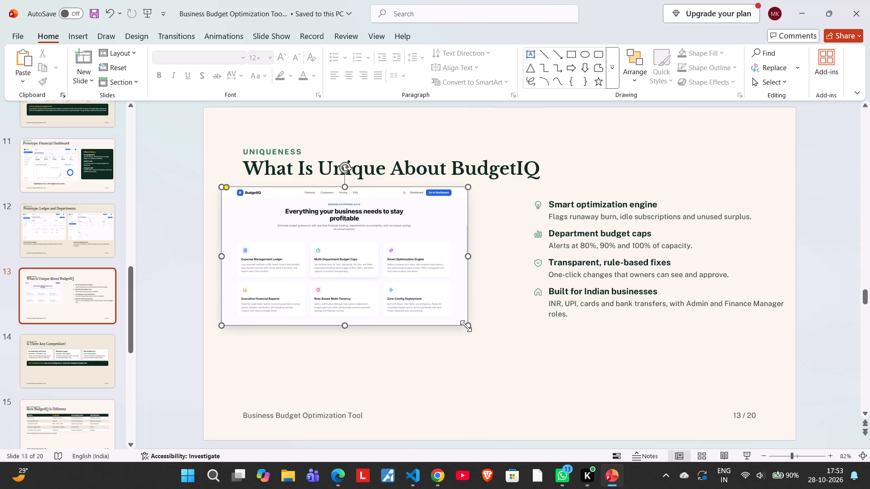
pyautogui.moveTo(466, 326); pyautogui.dragTo(504, 355)
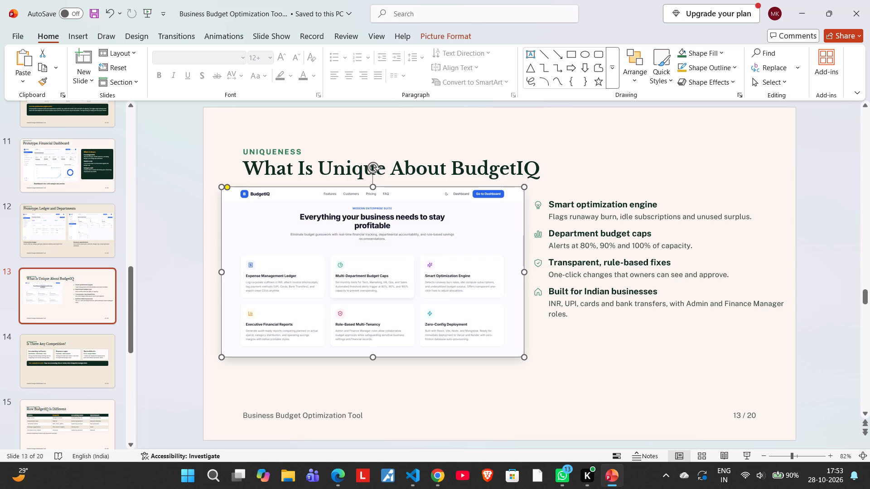
pyautogui.click(167, 345)
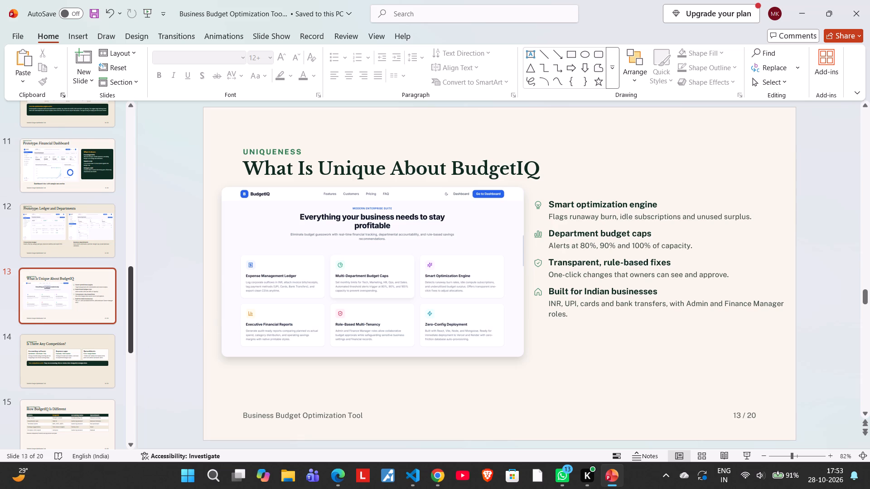
pyautogui.click(269, 274)
pyautogui.moveTo(371, 359); pyautogui.dragTo(375, 394)
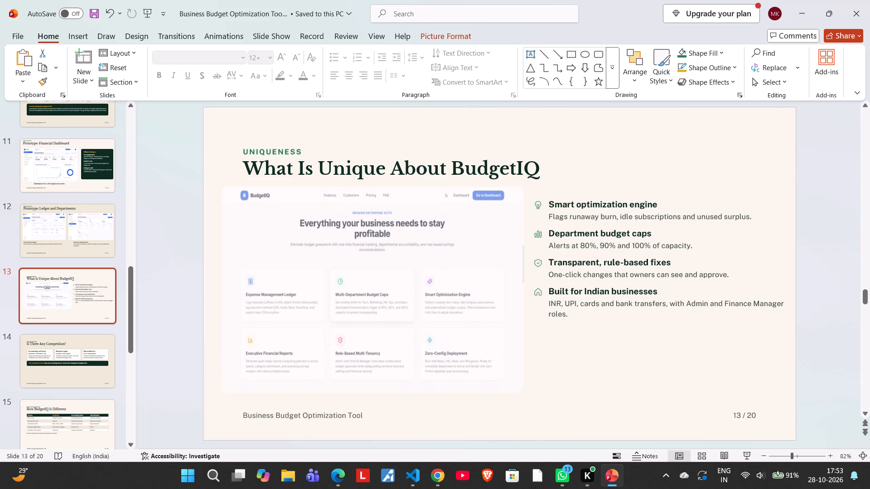
pyautogui.moveTo(375, 394); pyautogui.dragTo(375, 395)
pyautogui.click(168, 319)
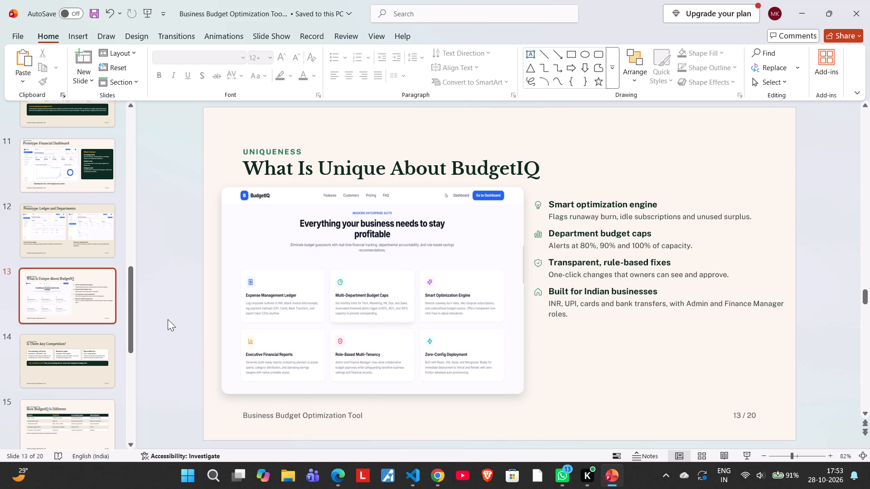
# Move the "UNIQUENESS" label and the slide title together up near the slide's top, level with the screenshot's left edge.
pyautogui.moveTo(178, 118); pyautogui.dragTo(605, 203)
pyautogui.moveTo(170, 106); pyautogui.dragTo(797, 230)
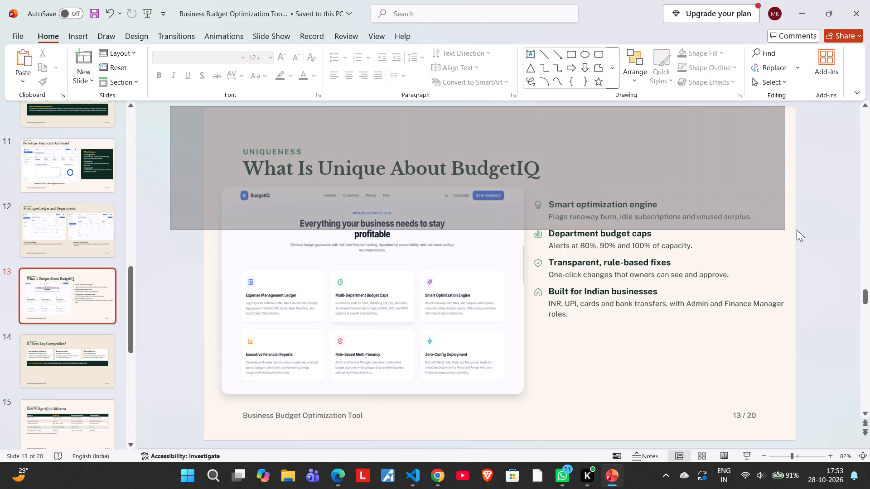
pyautogui.moveTo(797, 230); pyautogui.dragTo(815, 225)
pyautogui.click(160, 128)
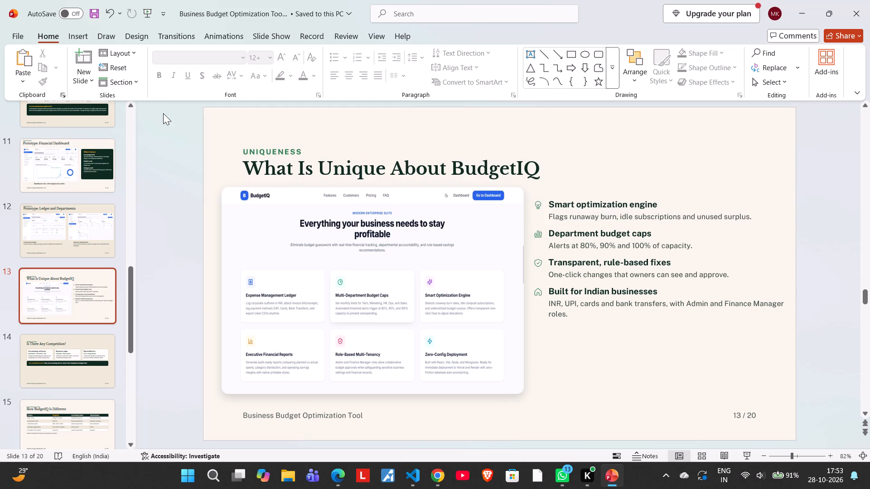
pyautogui.moveTo(163, 110); pyautogui.dragTo(805, 190)
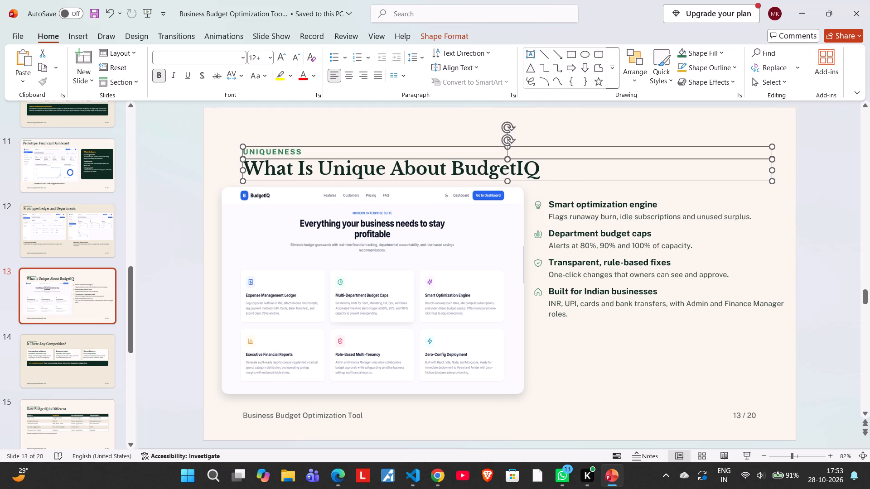
pyautogui.moveTo(477, 159); pyautogui.dragTo(462, 136)
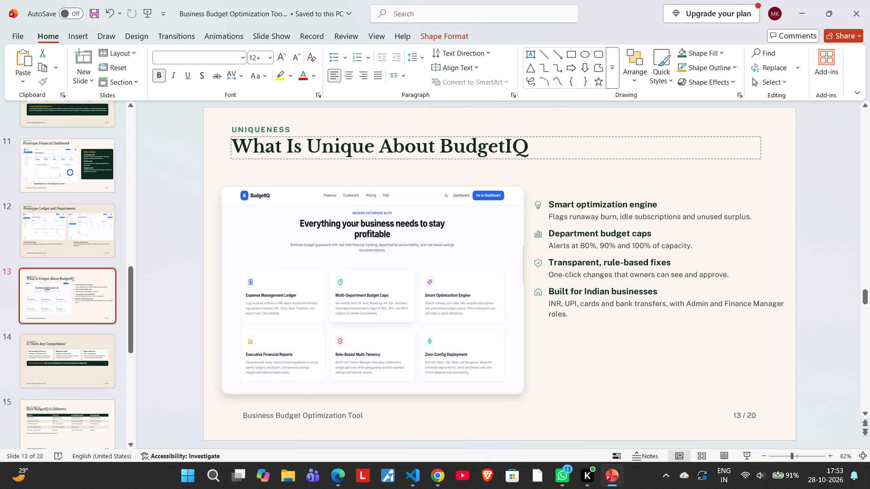
pyautogui.moveTo(462, 136); pyautogui.dragTo(454, 130)
pyautogui.click(176, 196)
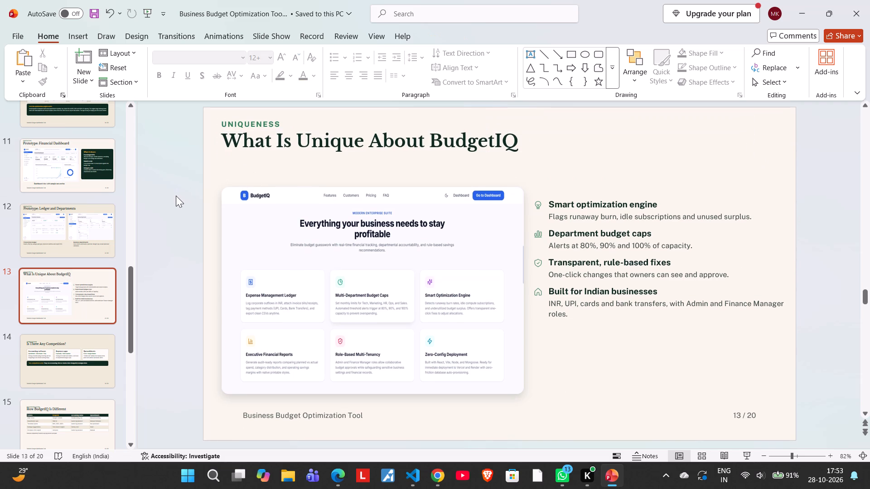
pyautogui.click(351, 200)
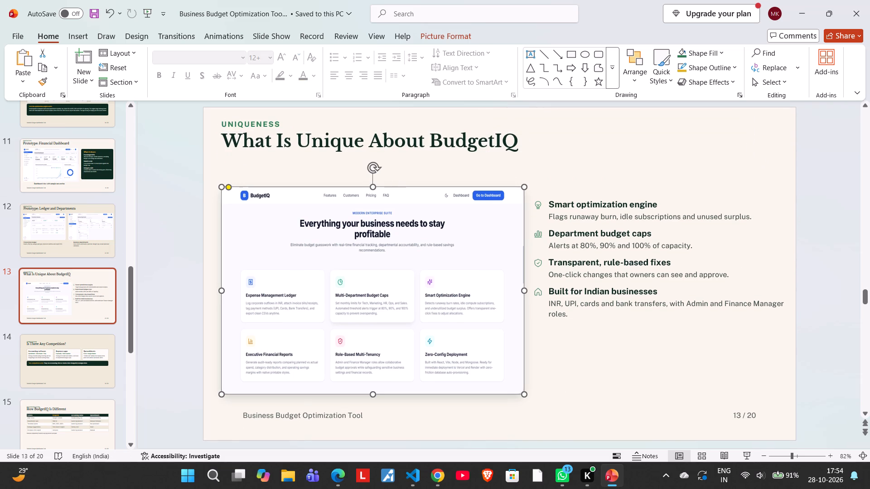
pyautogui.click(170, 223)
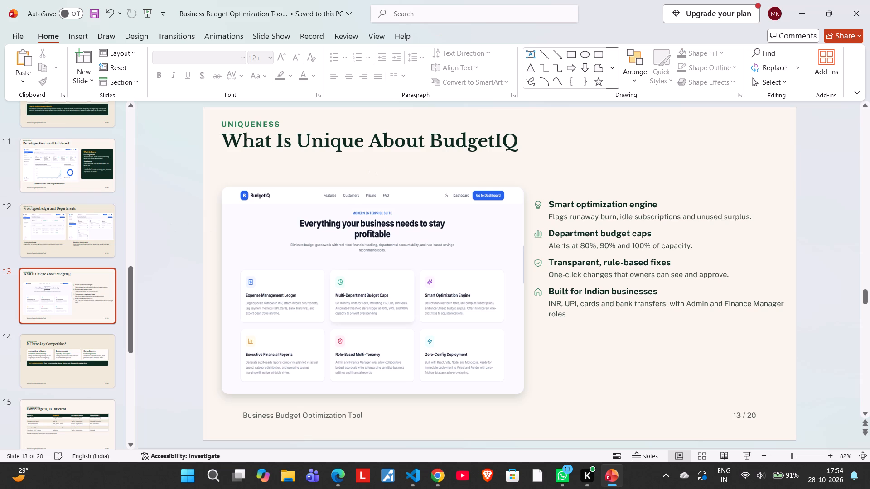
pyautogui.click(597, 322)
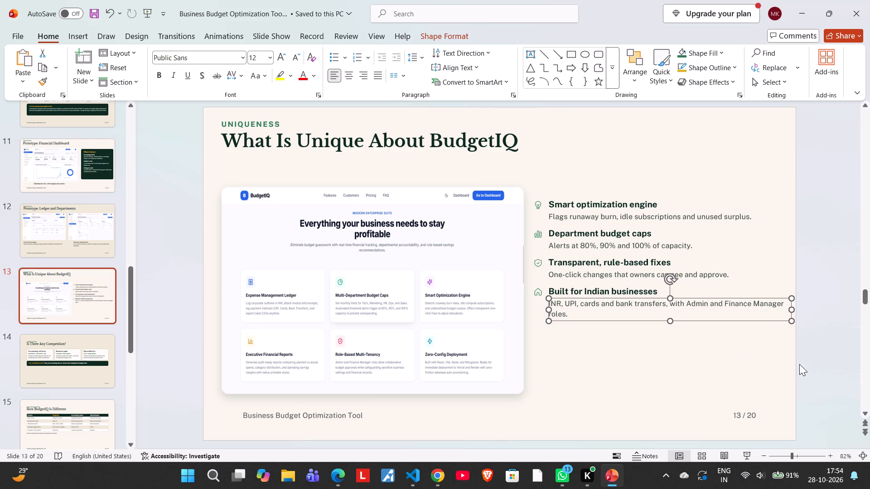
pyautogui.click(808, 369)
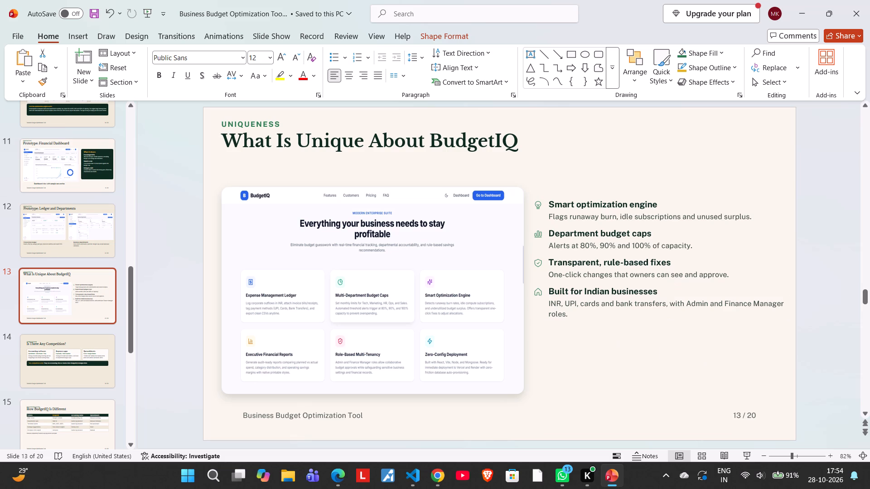
# Shift the screenshot up and left, and cut the four feature points with their icons and descriptions from the slide.
pyautogui.moveTo(420, 275); pyautogui.dragTo(387, 240)
pyautogui.click(594, 250)
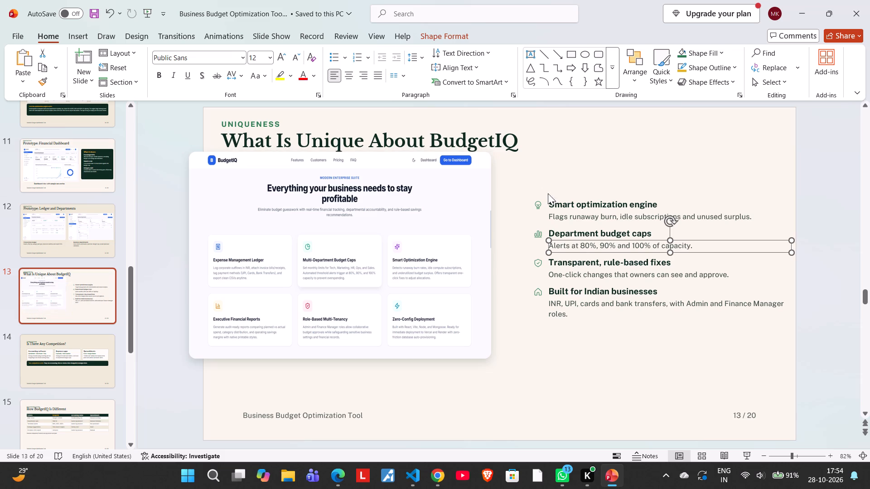
pyautogui.click(792, 165)
pyautogui.moveTo(823, 167); pyautogui.dragTo(513, 370)
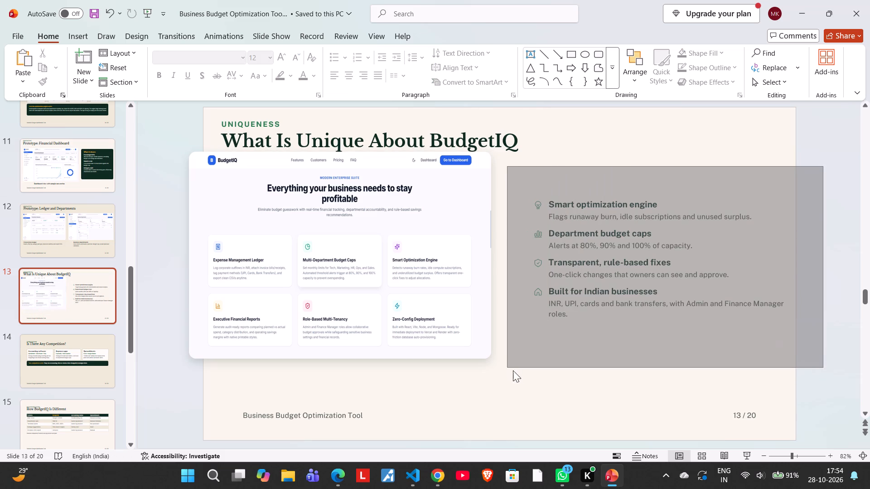
pyautogui.moveTo(513, 370); pyautogui.dragTo(517, 371)
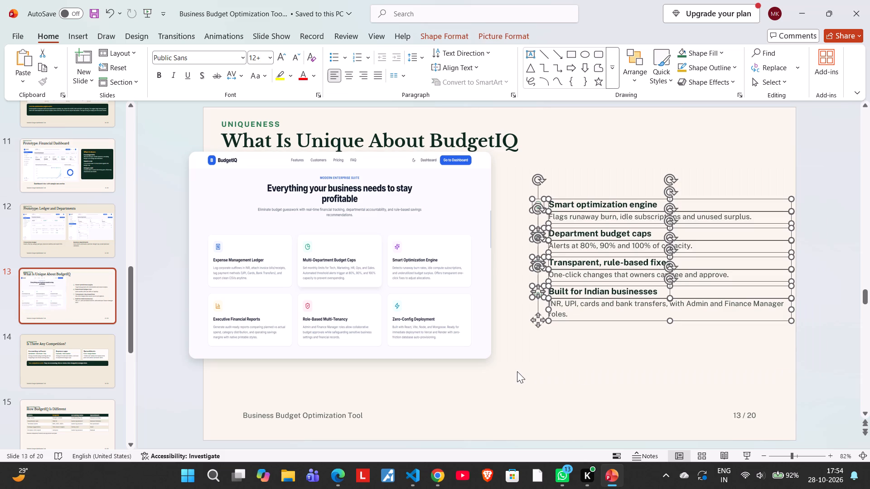
pyautogui.hotkey('ctrl', 'x')
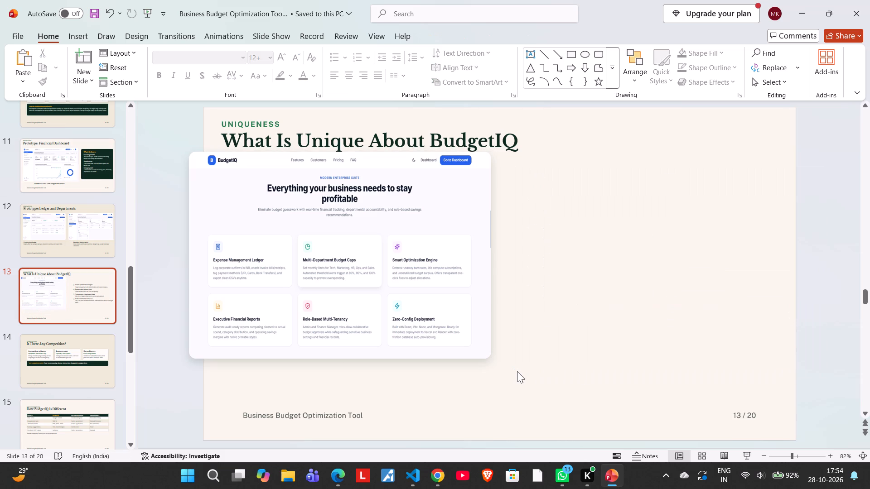
# Move the homepage screenshot to the right half of the slide, against the slide's right edge.
pyautogui.moveTo(359, 222); pyautogui.dragTo(659, 232)
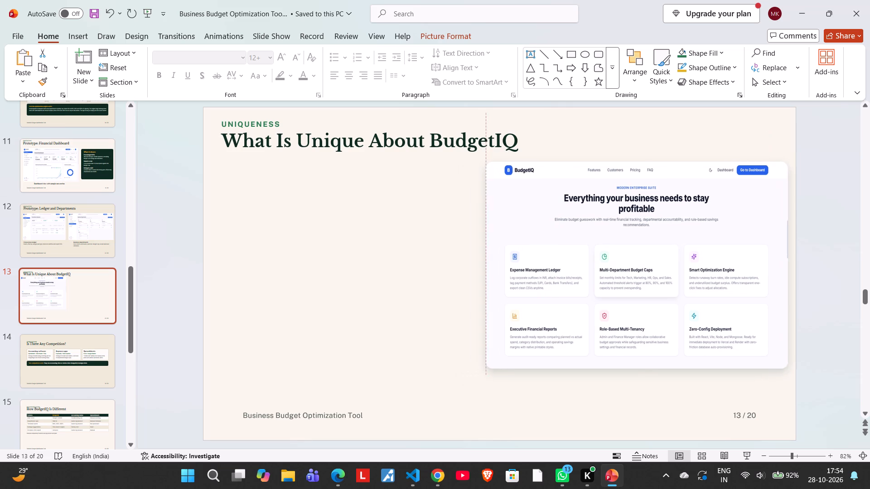
pyautogui.moveTo(659, 232); pyautogui.dragTo(661, 232)
# Paste the four feature points back and place them under the title, with the icons aligned to its left edge.
pyautogui.click(210, 228)
pyautogui.doubleClick(221, 208)
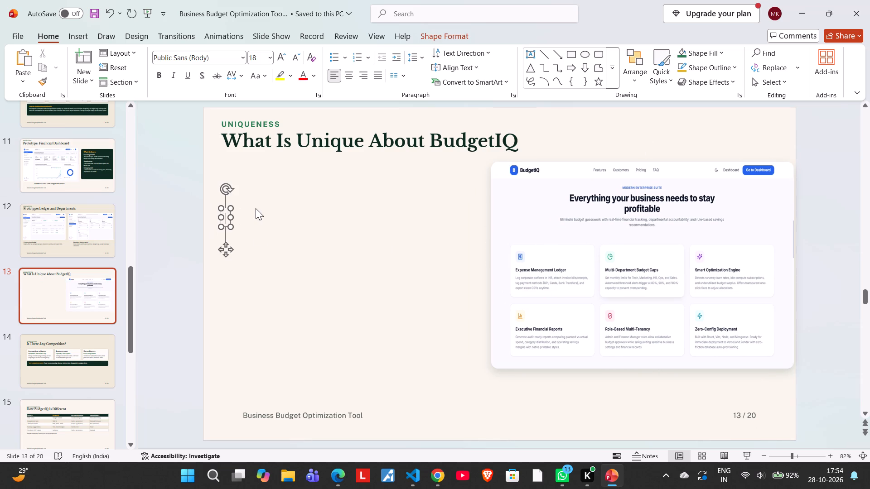
pyautogui.hotkey('ctrl', 'v')
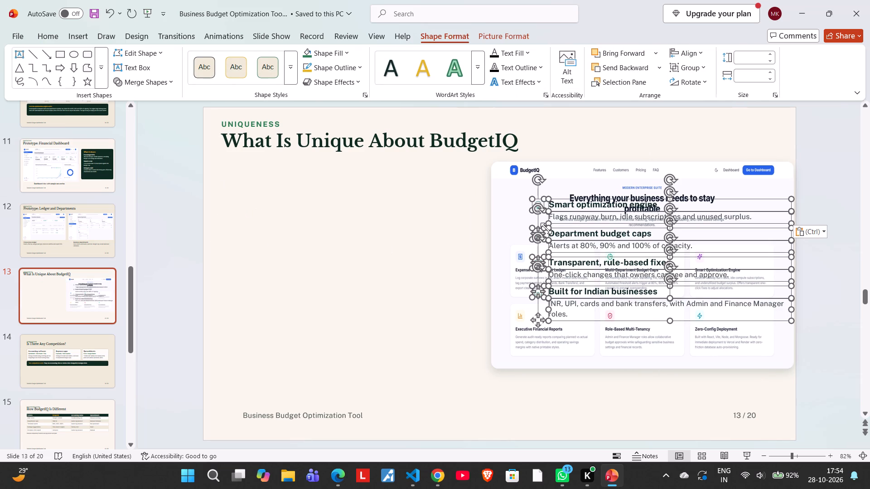
pyautogui.moveTo(605, 210); pyautogui.dragTo(441, 214)
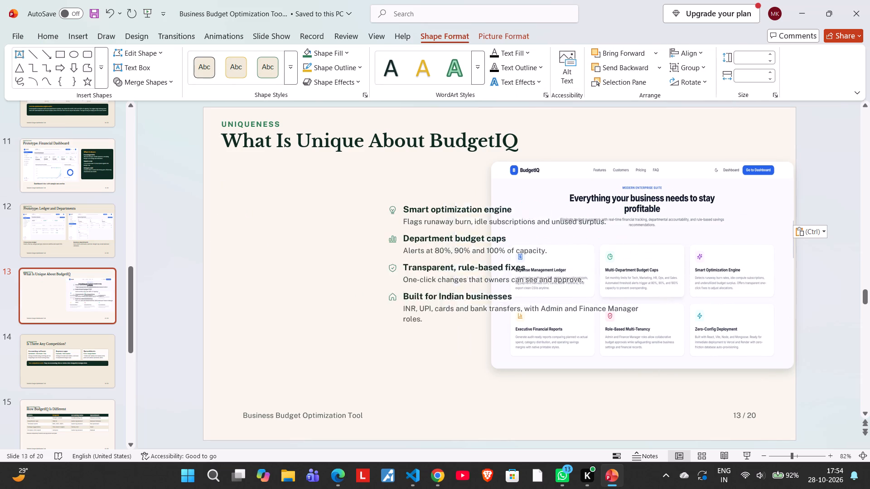
pyautogui.moveTo(441, 214); pyautogui.dragTo(296, 190)
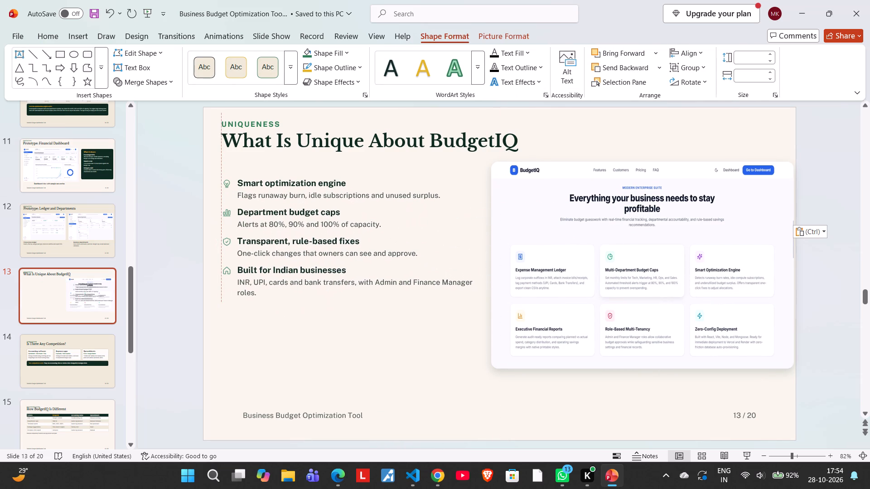
pyautogui.moveTo(296, 190); pyautogui.dragTo(296, 189)
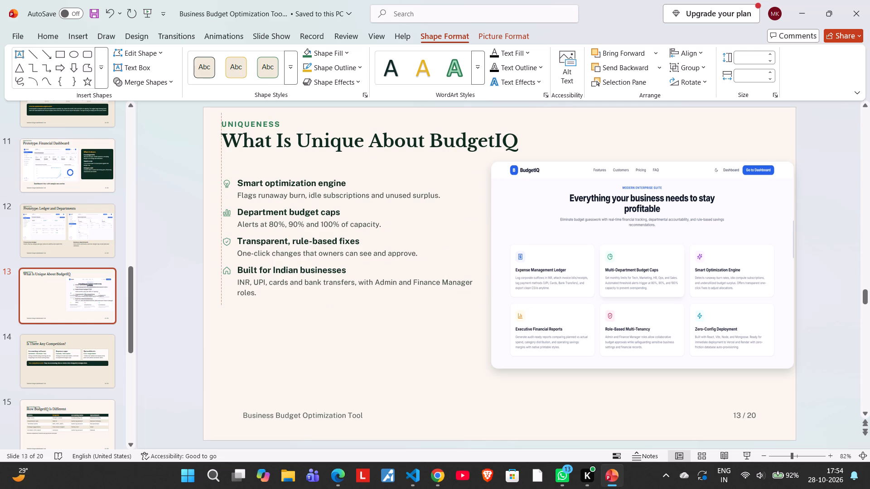
pyautogui.click(603, 327)
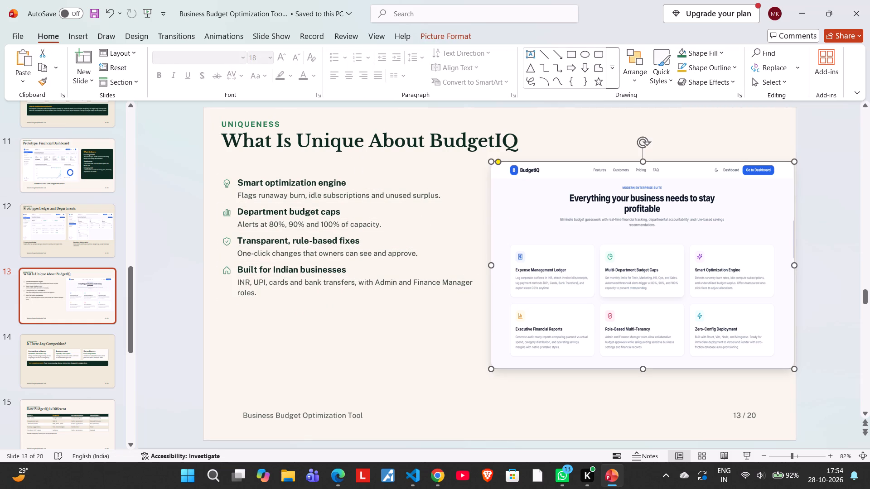
# Move the "Built for Indian businesses" point with its icon and description down, leaving a wide gap below the third point.
pyautogui.moveTo(182, 260); pyautogui.dragTo(525, 316)
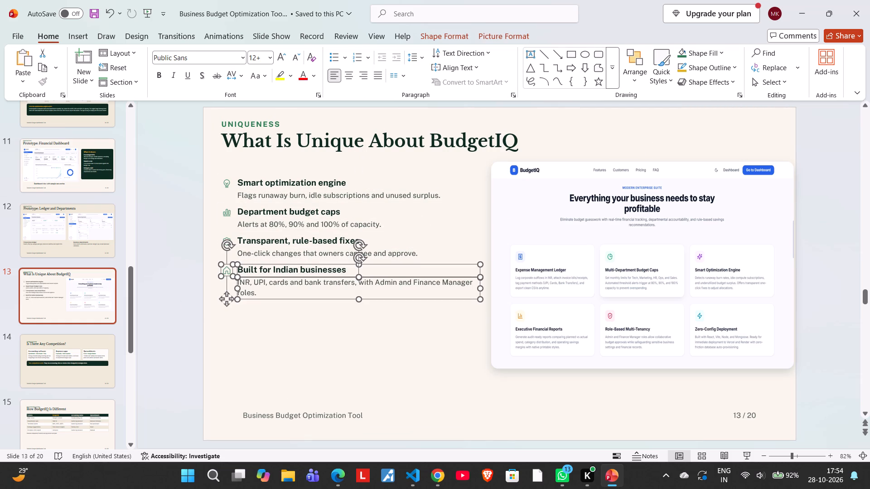
pyautogui.click(326, 275)
pyautogui.press('Down')
pyautogui.press('Down')
pyautogui.press('Down')
pyautogui.press('Down')
pyautogui.press('Down')
pyautogui.press('Down')
pyautogui.press('Down')
pyautogui.press('Down')
pyautogui.press('Down')
pyautogui.press('Down')
pyautogui.press('Down')
pyautogui.press('Down')
pyautogui.press('Down')
pyautogui.press('Down')
pyautogui.press('Down')
pyautogui.press('Down')
pyautogui.press('Down')
pyautogui.press('Down')
pyautogui.press('Down')
pyautogui.press('Down')
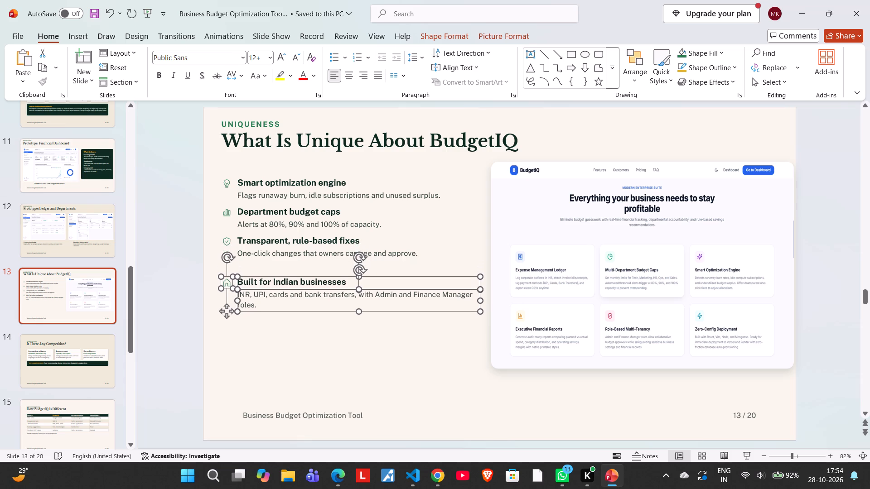
# Move the "Transparent, rule-based fixes" point with its icon and description down, leaving a moderate gap above "Built for Indian businesses".
pyautogui.click(195, 230)
pyautogui.moveTo(195, 230); pyautogui.dragTo(258, 248)
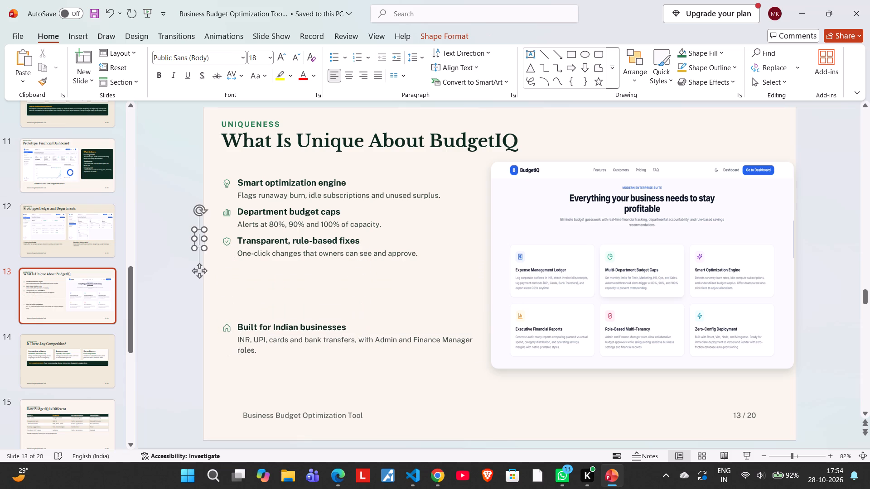
pyautogui.moveTo(258, 248); pyautogui.dragTo(335, 265)
pyautogui.click(189, 272)
pyautogui.moveTo(186, 216); pyautogui.dragTo(444, 296)
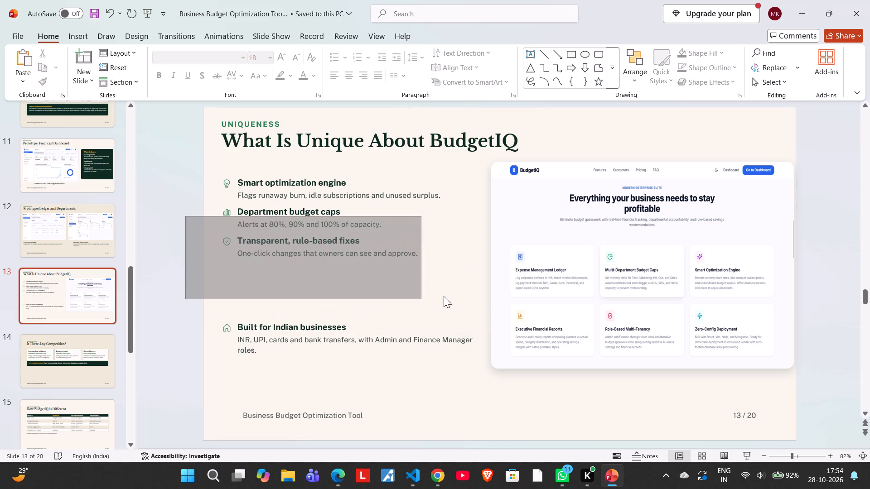
pyautogui.moveTo(444, 296); pyautogui.dragTo(455, 293)
pyautogui.click(183, 243)
pyautogui.moveTo(185, 234); pyautogui.dragTo(316, 256)
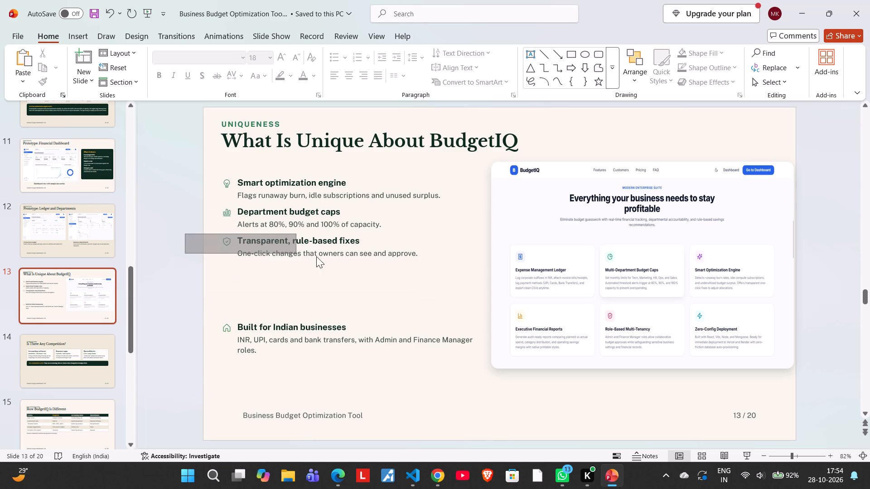
pyautogui.moveTo(316, 256); pyautogui.dragTo(451, 271)
pyautogui.click(180, 232)
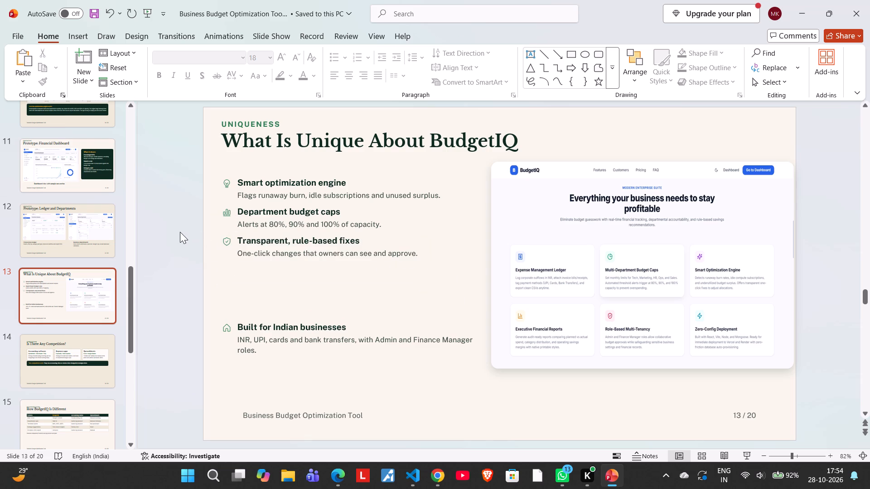
pyautogui.moveTo(179, 227); pyautogui.dragTo(512, 290)
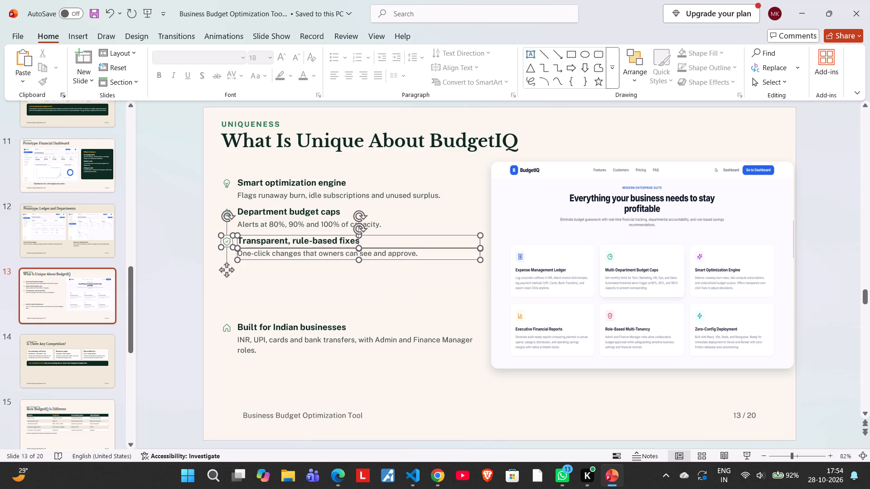
pyautogui.press('Down')
pyautogui.press('Down')
pyautogui.press('Down')
pyautogui.press('Down')
pyautogui.press('Down')
pyautogui.press('Down')
pyautogui.press('Down')
pyautogui.press('Down')
pyautogui.press('Down')
pyautogui.press('Down')
pyautogui.press('Down')
pyautogui.press('Down')
pyautogui.press('Down')
pyautogui.press('Down')
pyautogui.press('Down')
pyautogui.press('Down')
pyautogui.press('Down')
pyautogui.press('Down')
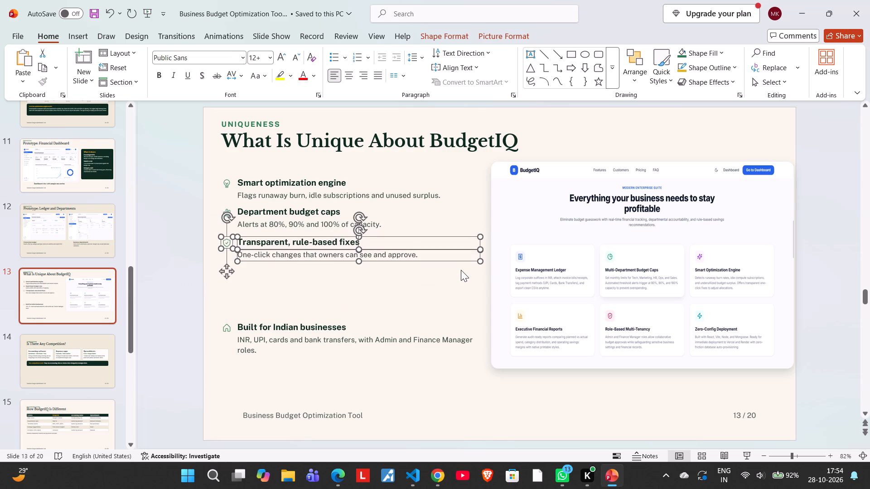
pyautogui.press('Down')
pyautogui.press('Down')
pyautogui.press('Down')
pyautogui.press('Down')
pyautogui.press('Down')
pyautogui.press('Down')
pyautogui.press('Down')
pyautogui.press('Down')
pyautogui.press('Down')
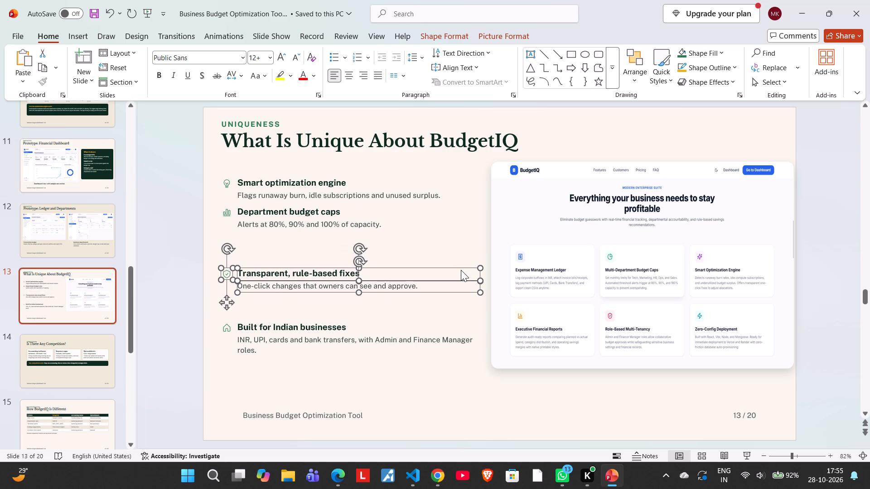
pyautogui.press('Down')
pyautogui.press('Down')
pyautogui.press('Down')
pyautogui.press('Down')
pyautogui.click(159, 235)
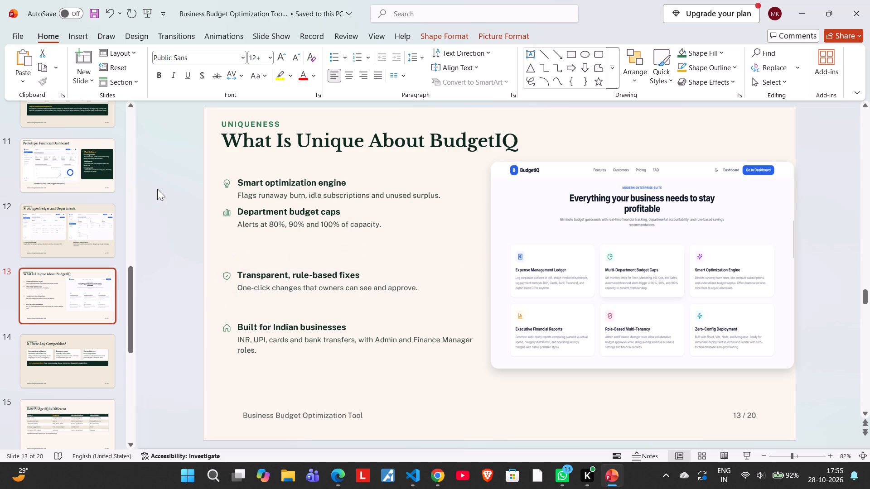
# Move the "Department budget caps" point with its icon and description down, roughly midway between the first and third points.
pyautogui.moveTo(156, 177); pyautogui.dragTo(439, 255)
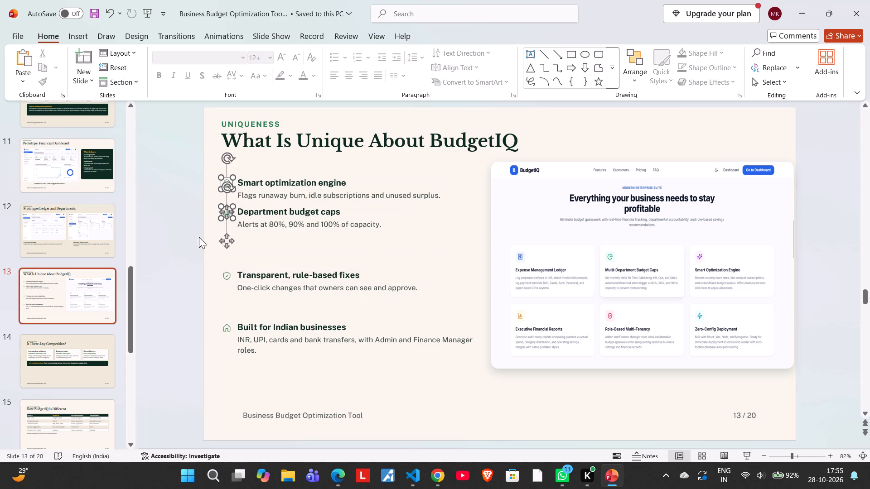
pyautogui.click(137, 230)
pyautogui.click(169, 202)
pyautogui.moveTo(179, 200); pyautogui.dragTo(476, 250)
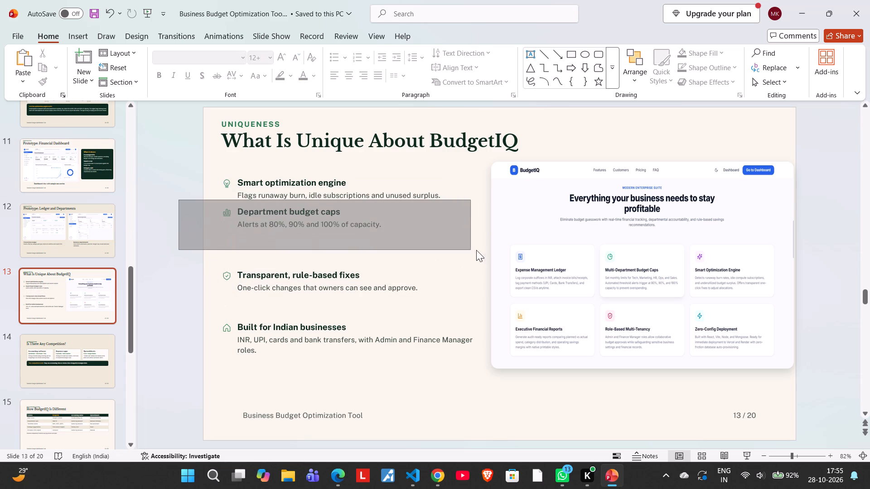
pyautogui.moveTo(476, 250); pyautogui.dragTo(498, 254)
pyautogui.press('Down')
pyautogui.press('Down')
pyautogui.press('Down')
pyautogui.press('Down')
pyautogui.press('Down')
pyautogui.press('Down')
pyautogui.press('Down')
pyautogui.press('Down')
pyautogui.press('Down')
pyautogui.press('Down')
pyautogui.press('Down')
pyautogui.press('Down')
pyautogui.press('Down')
pyautogui.press('Down')
pyautogui.press('Down')
pyautogui.press('Down')
pyautogui.press('Down')
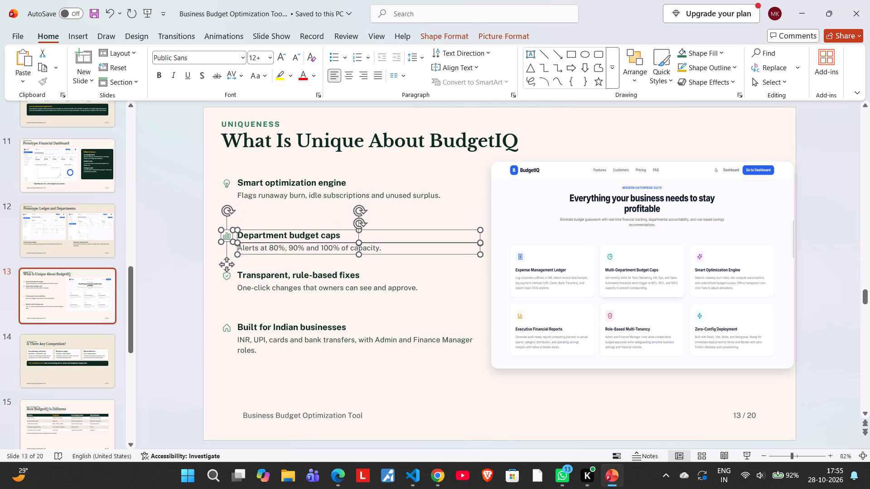
pyautogui.press('Up')
pyautogui.press('Up')
pyautogui.press('Up')
pyautogui.press('Up')
pyautogui.click(168, 277)
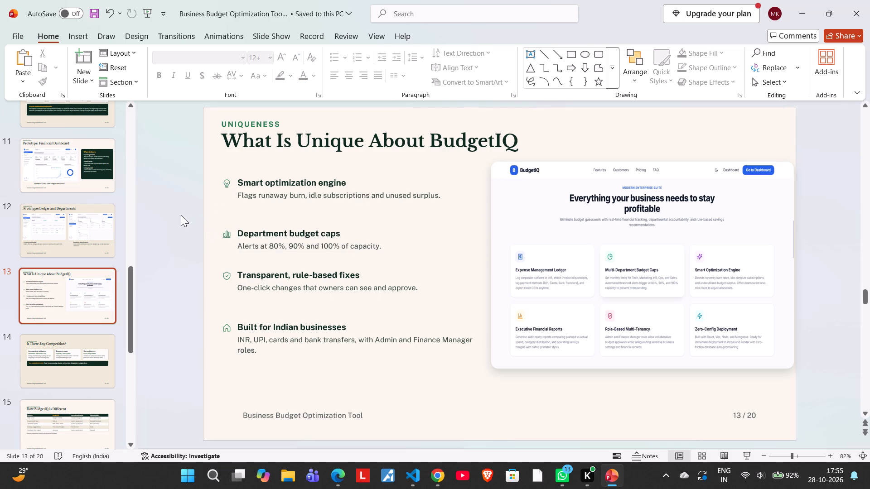
# Nudge the "Department budget caps" point with its icon and description slightly up to fine-tune the spacing.
pyautogui.moveTo(181, 215); pyautogui.dragTo(266, 230)
pyautogui.moveTo(266, 230); pyautogui.dragTo(503, 268)
pyautogui.press('Up')
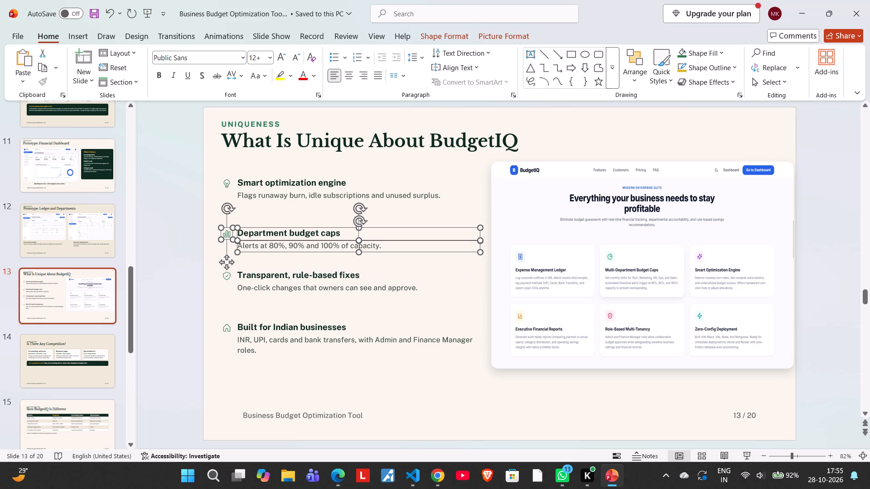
pyautogui.press('Up')
pyautogui.press('Up')
pyautogui.click(188, 275)
# Nudge the "Transparent, rule-based fixes" point with its icon and description slightly down to even out the gaps between points.
pyautogui.moveTo(184, 261); pyautogui.dragTo(452, 304)
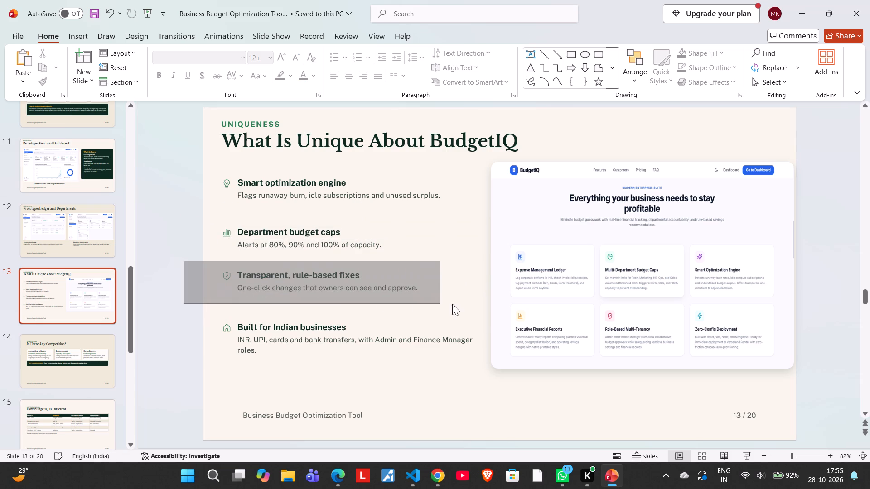
pyautogui.moveTo(452, 304); pyautogui.dragTo(483, 313)
pyautogui.click(179, 268)
pyautogui.moveTo(176, 261); pyautogui.dragTo(224, 276)
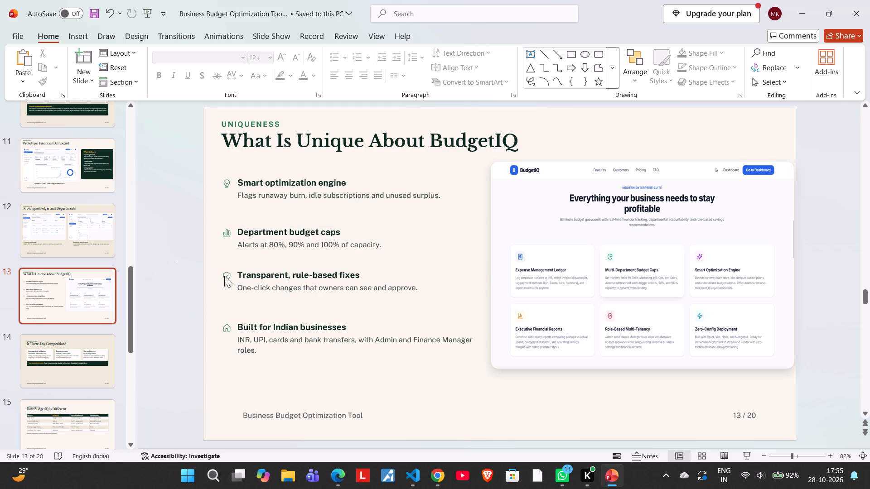
pyautogui.moveTo(224, 276); pyautogui.dragTo(526, 317)
pyautogui.press('Down')
pyautogui.press('Down')
pyautogui.press('Down')
pyautogui.press('Down')
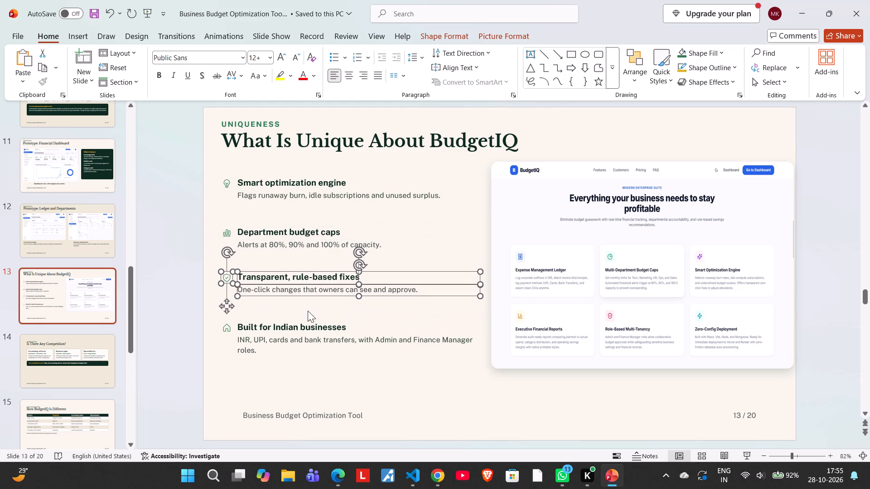
pyautogui.press('Down')
pyautogui.press('Down')
pyautogui.click(163, 290)
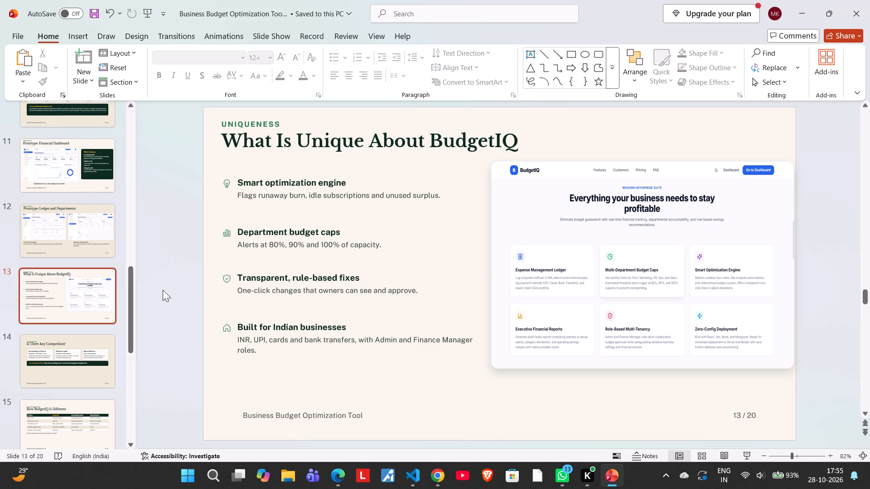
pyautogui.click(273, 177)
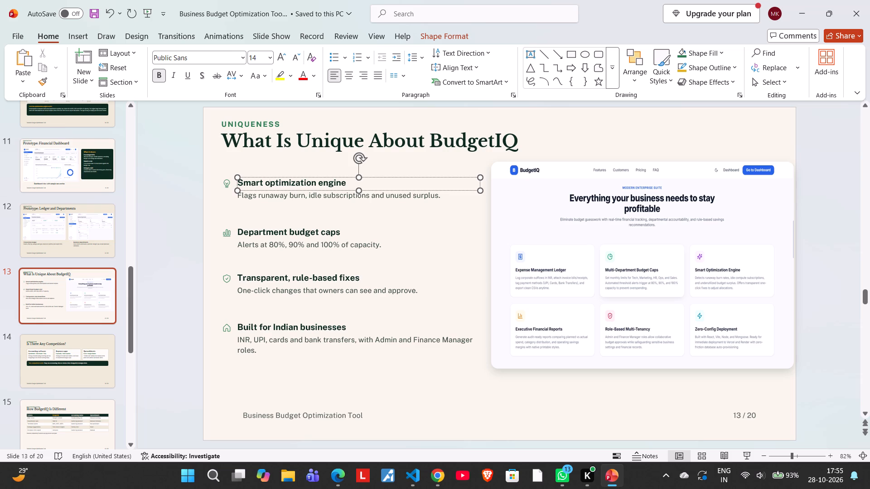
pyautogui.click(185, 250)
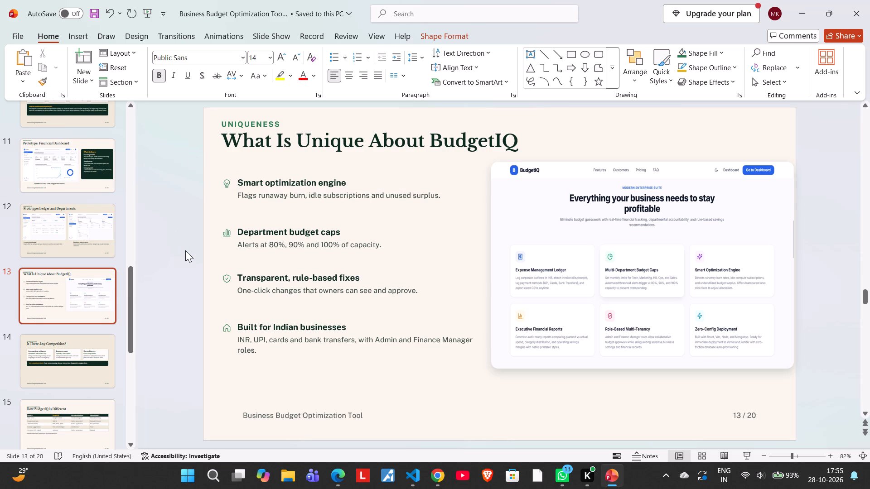
# Delete the "Is There Any Competition?" and "How BudgetIQ Is Different" slides from the presentation.
pyautogui.click(84, 360)
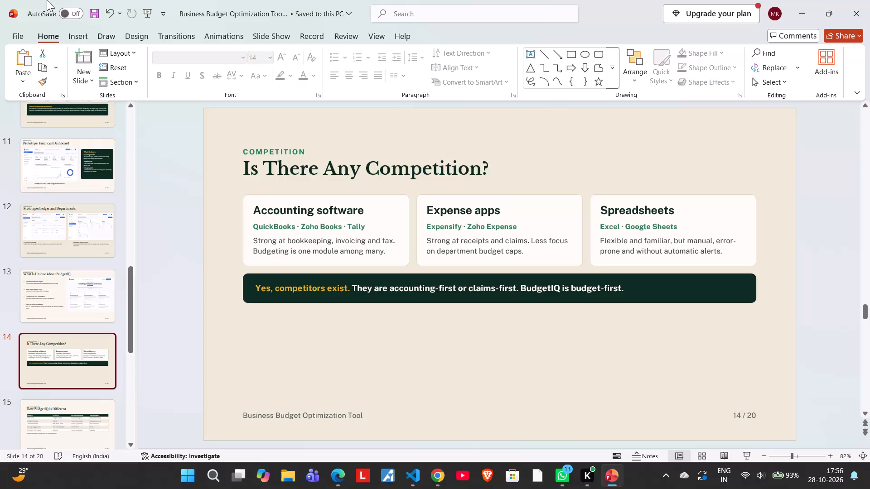
pyautogui.click(71, 379)
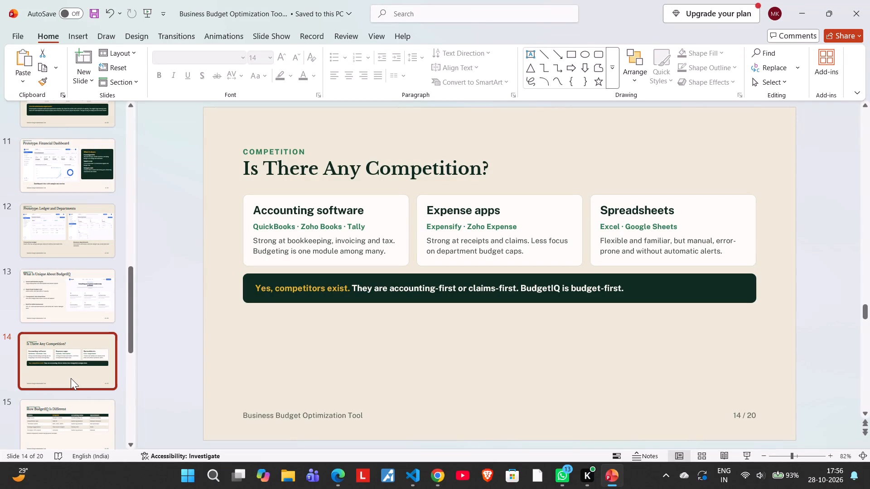
pyautogui.press('BackSpace')
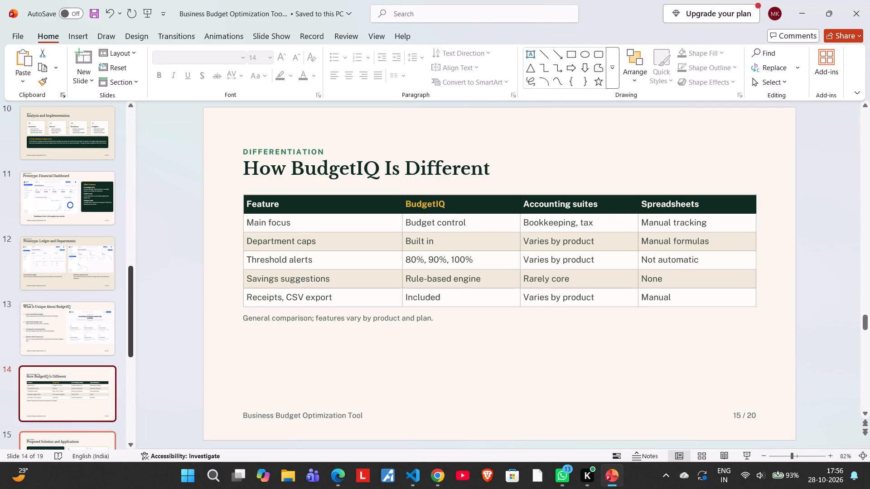
pyautogui.click(86, 389)
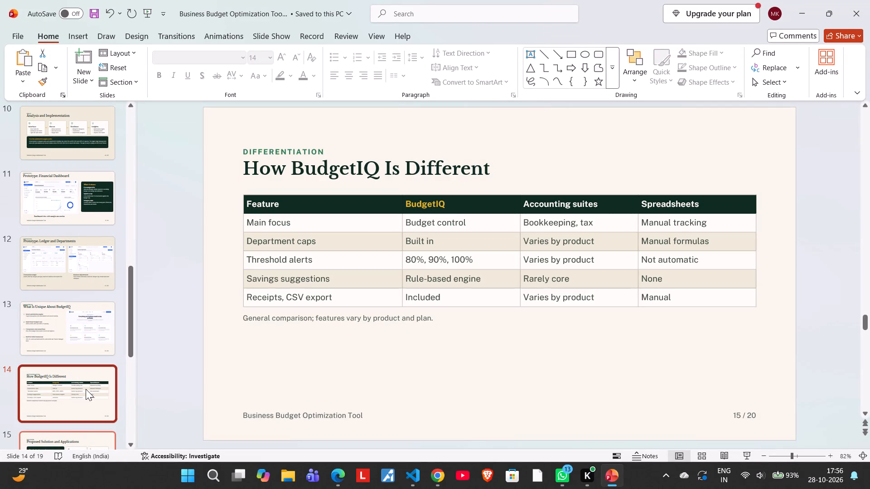
pyautogui.press('BackSpace')
# Review the "Proposed Solution and Applications", "How We Will Commercialize It" and "What Will Be Our Business Model" slides.
pyautogui.scroll(-2, 86, 377)
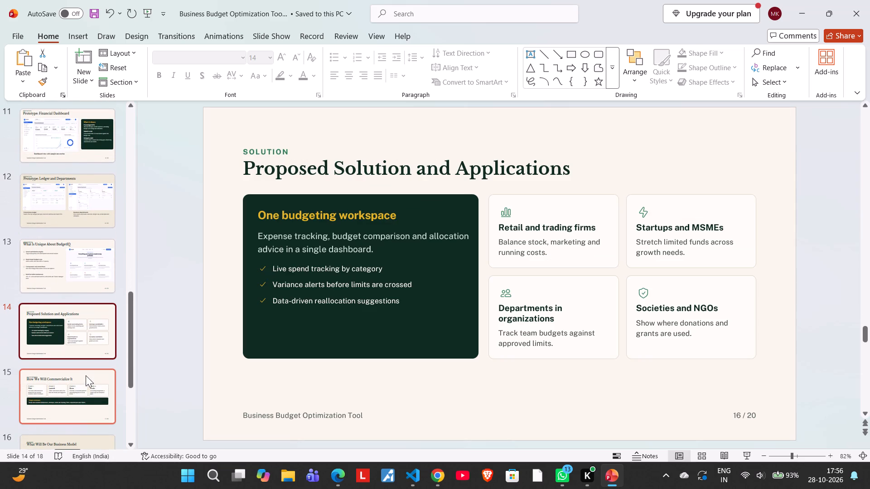
pyautogui.scroll(-2, 86, 375)
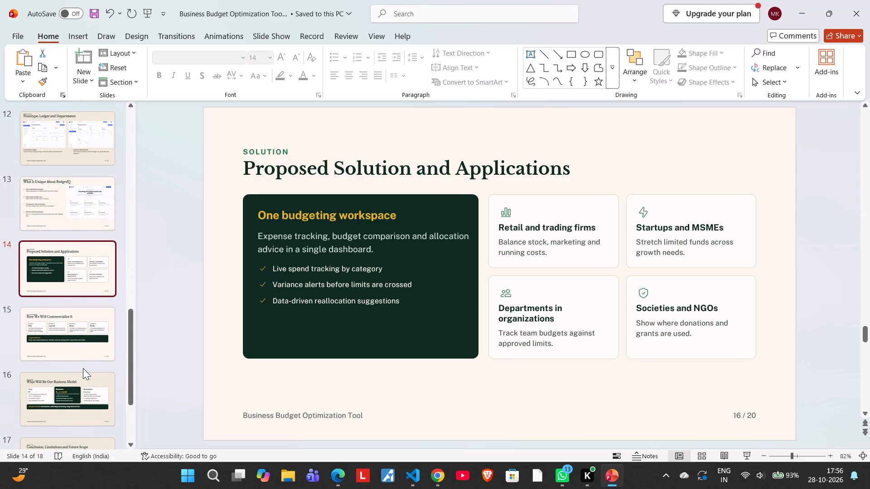
pyautogui.click(76, 273)
pyautogui.click(73, 291)
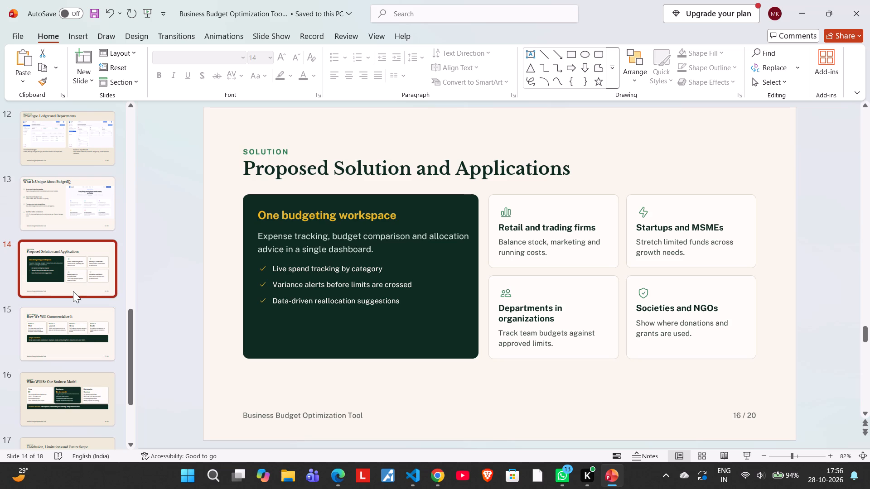
pyautogui.click(58, 328)
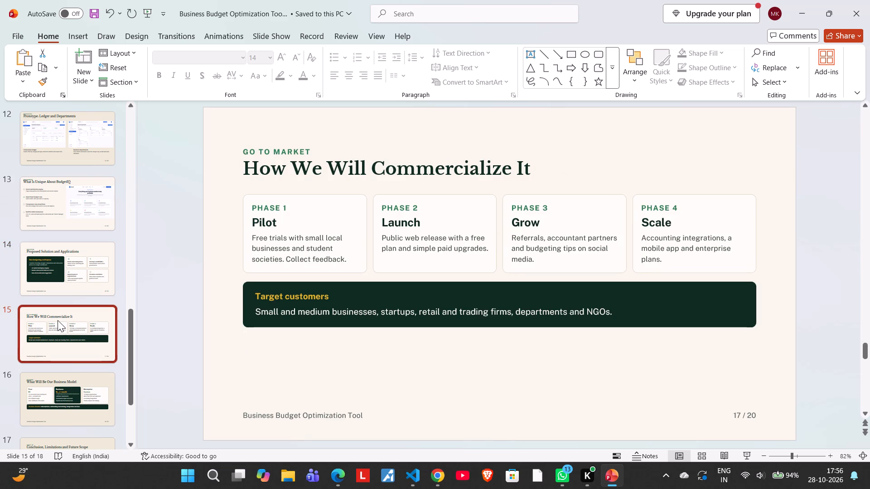
pyautogui.scroll(-2, 57, 317)
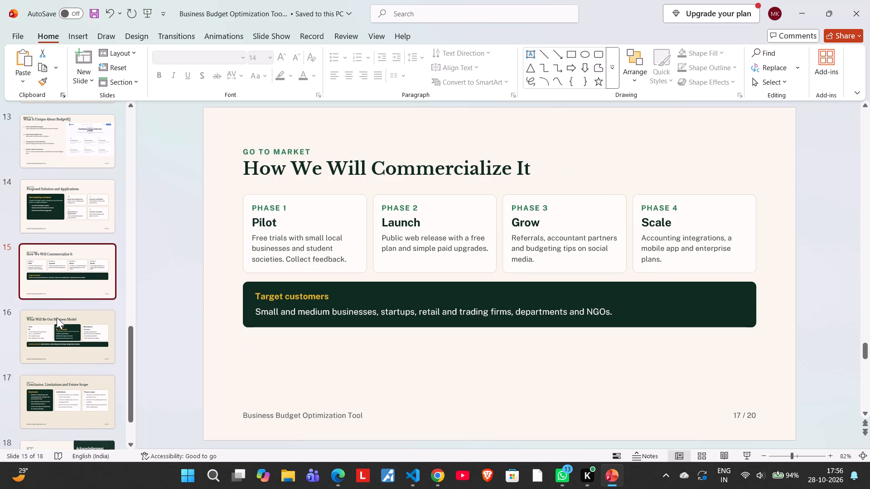
pyautogui.click(60, 320)
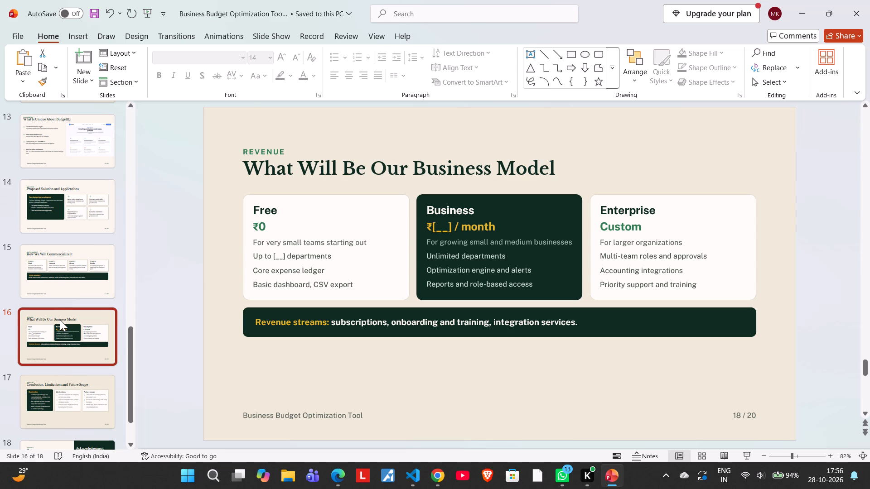
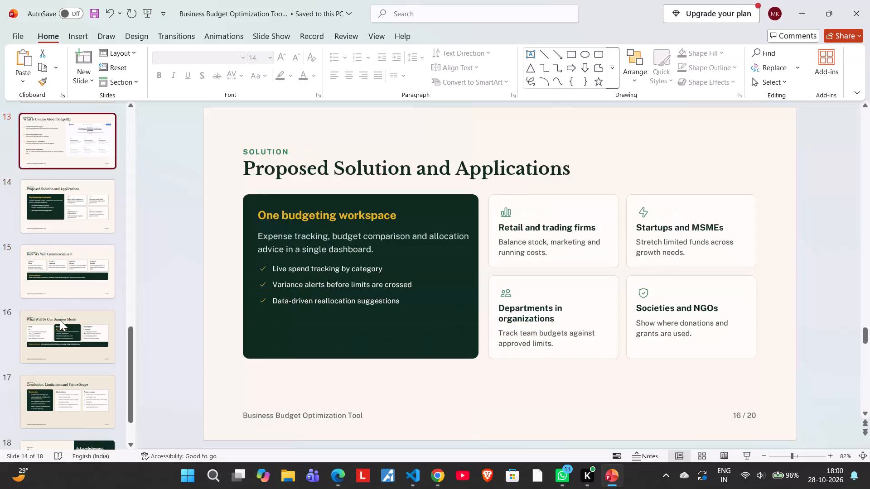
# Review the whole deck, going back to the title slide and forward through every slide to References and Acknowledgement.
pyautogui.press('Up')
pyautogui.press('Up')
pyautogui.press('Up')
pyautogui.press('Up')
pyautogui.press('Up')
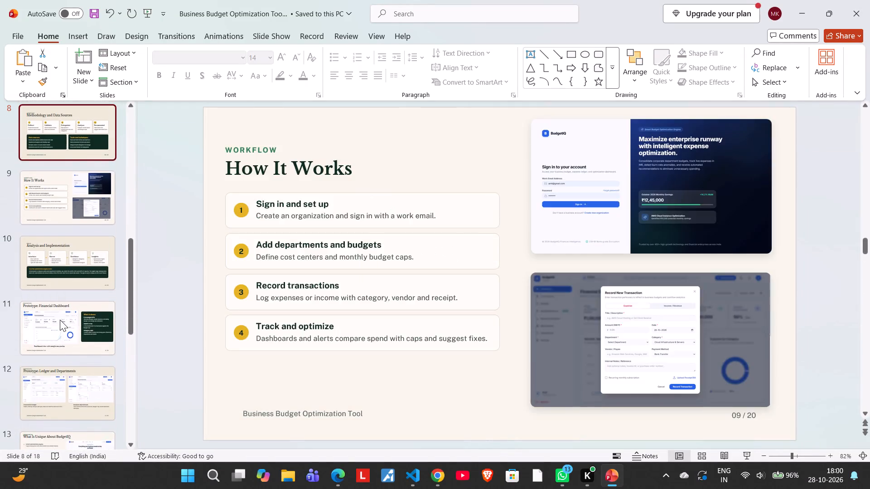
pyautogui.press('Up')
pyautogui.press('Up')
pyautogui.press('Up')
pyautogui.press('Up')
pyautogui.press('Up')
pyautogui.press('Up')
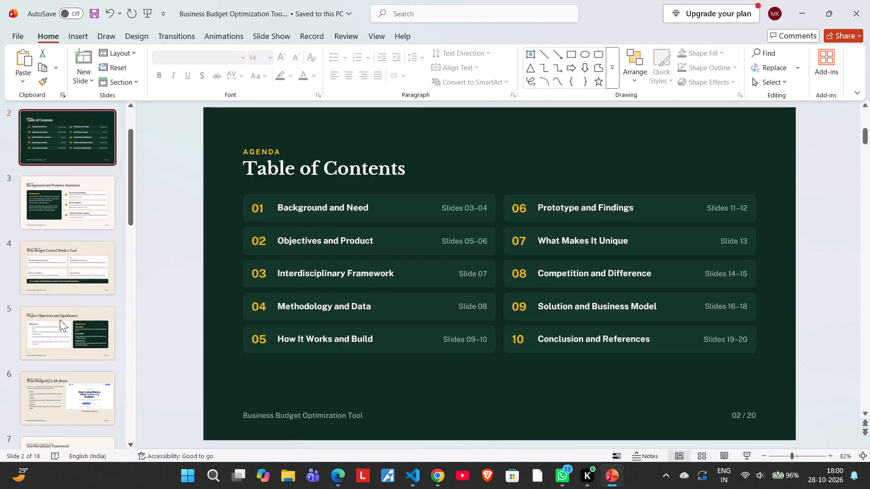
pyautogui.press('Up')
pyautogui.press('Up')
pyautogui.press('Down')
pyautogui.press('Down')
pyautogui.press('Down')
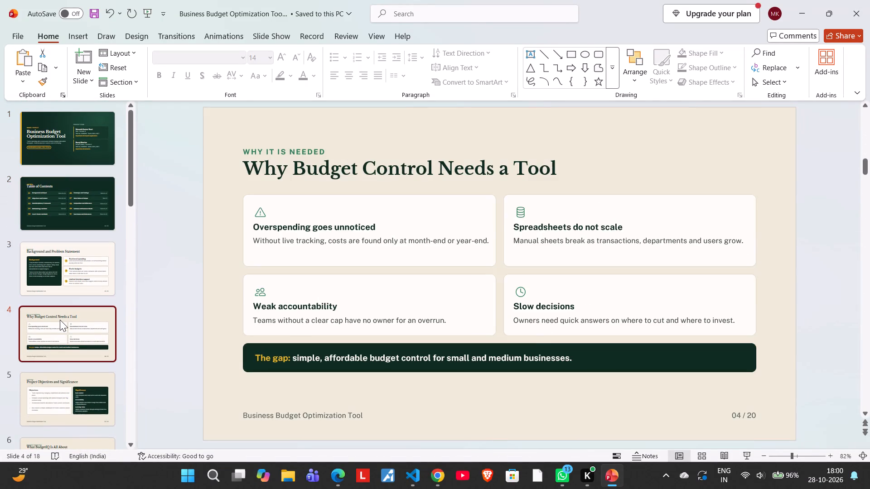
pyautogui.press('Down')
pyautogui.press('Down')
pyautogui.press('Down')
pyautogui.press('Down')
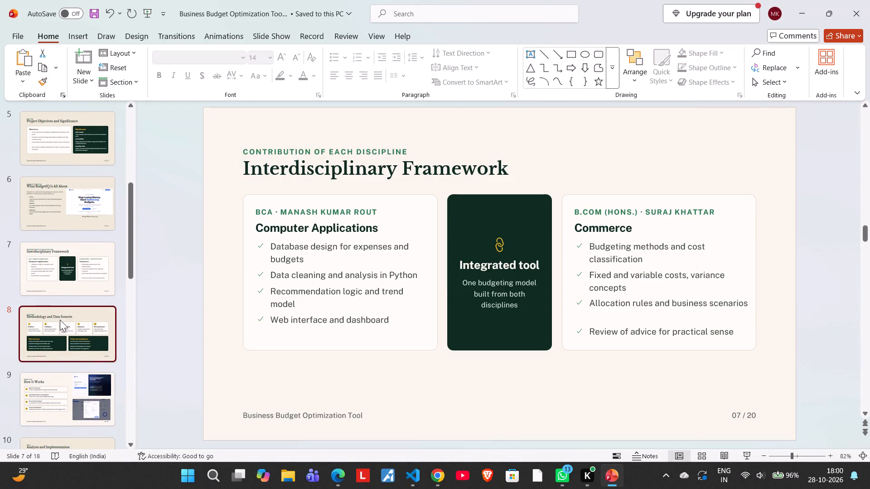
pyautogui.press('Down')
pyautogui.press('Down')
pyautogui.press('Down')
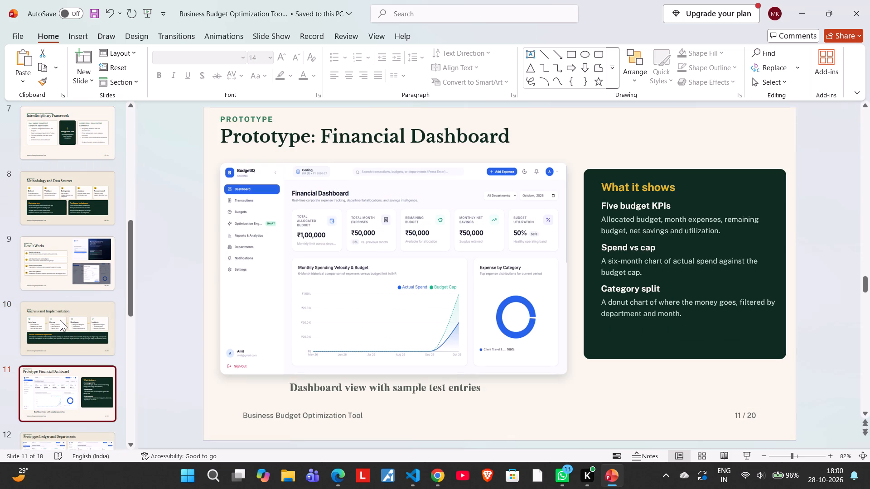
pyautogui.press('Down')
pyautogui.press('Down')
pyautogui.press('Down')
pyautogui.press('Down')
pyautogui.press('Down')
pyautogui.press('Down')
pyautogui.press('Down')
pyautogui.press('Down')
pyautogui.press('Down')
pyautogui.press('Down')
pyautogui.press('Down')
pyautogui.press('Down')
pyautogui.press('Down')
pyautogui.press('Down')
pyautogui.press('Down')
pyautogui.press('Down')
pyautogui.press('Down')
pyautogui.press('Down')
pyautogui.press('Down')
pyautogui.press('Down')
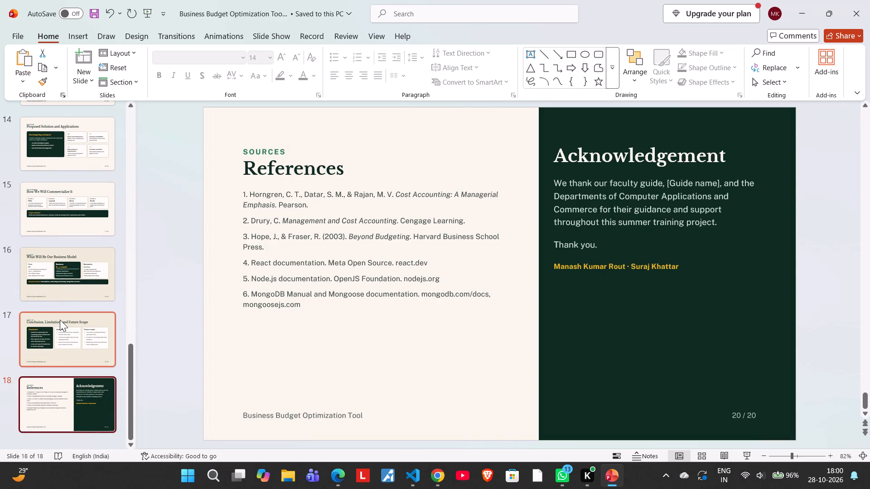
# Delete the "What Will Be Our Business Model" slide.
pyautogui.press('Up')
pyautogui.press('Up')
pyautogui.press('Up')
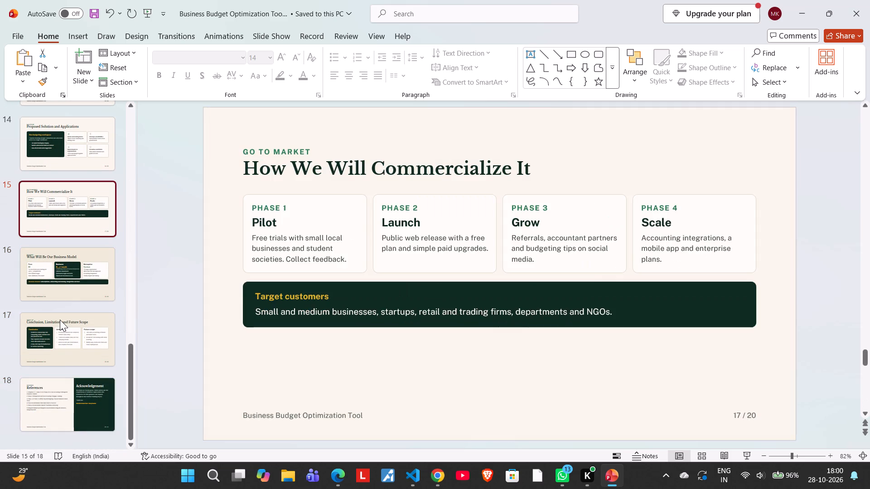
pyautogui.press('Down')
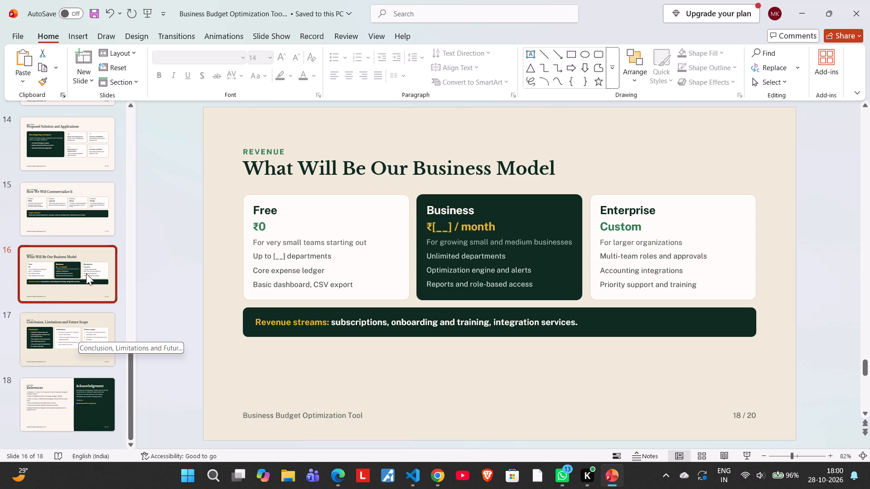
pyautogui.click(80, 260)
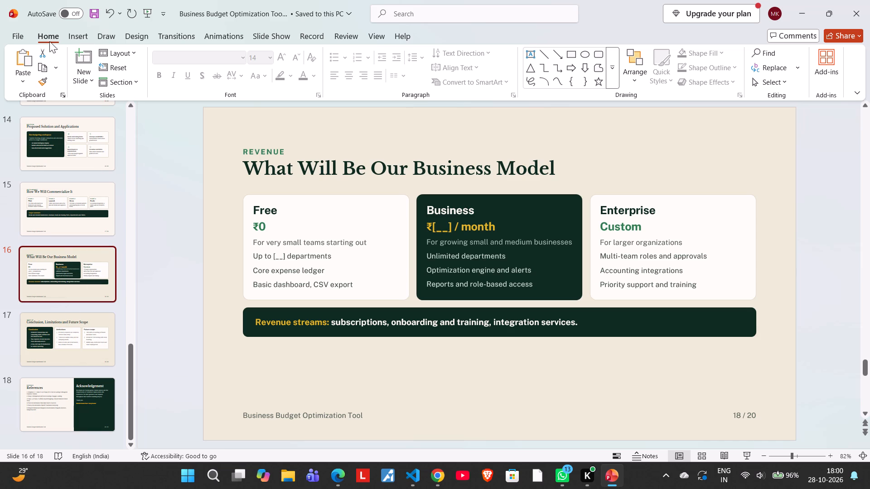
pyautogui.click(68, 272)
pyautogui.press('BackSpace')
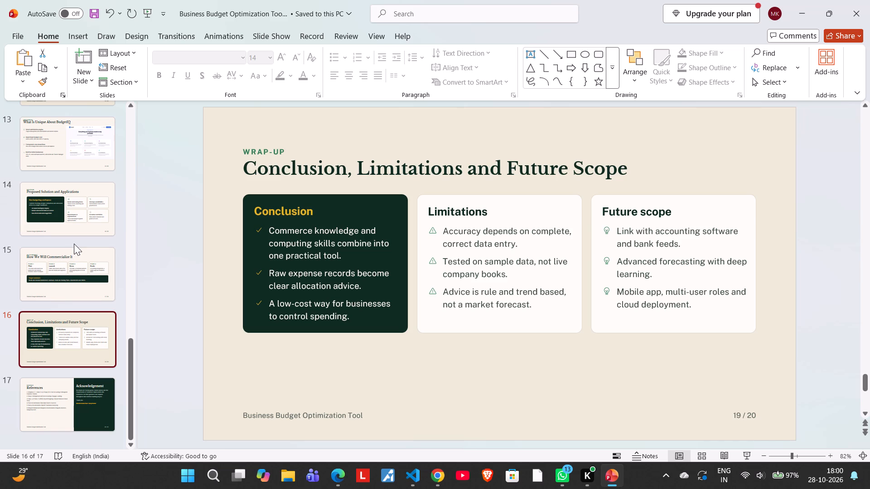
# Duplicate the "Conclusion, Limitations and Future Scope" slide.
pyautogui.click(101, 337)
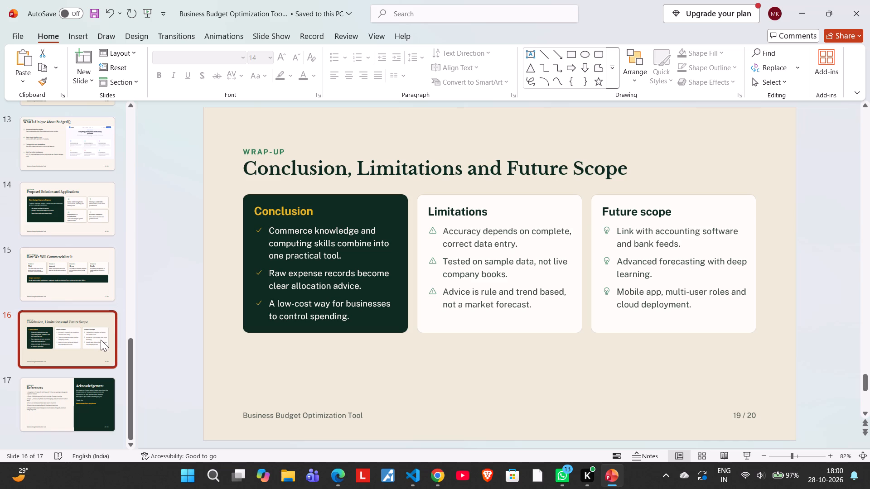
pyautogui.hotkey('ctrl', 'd')
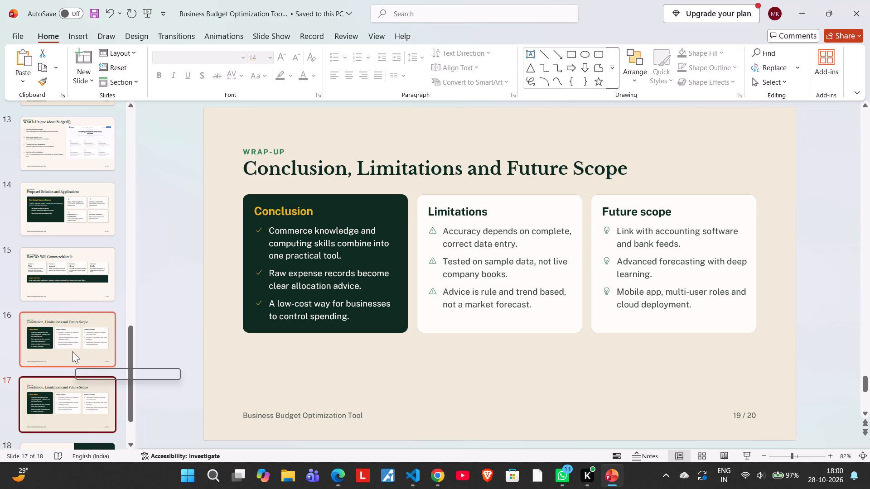
# Delete the "How We Will Commercialize It" slide.
pyautogui.click(72, 285)
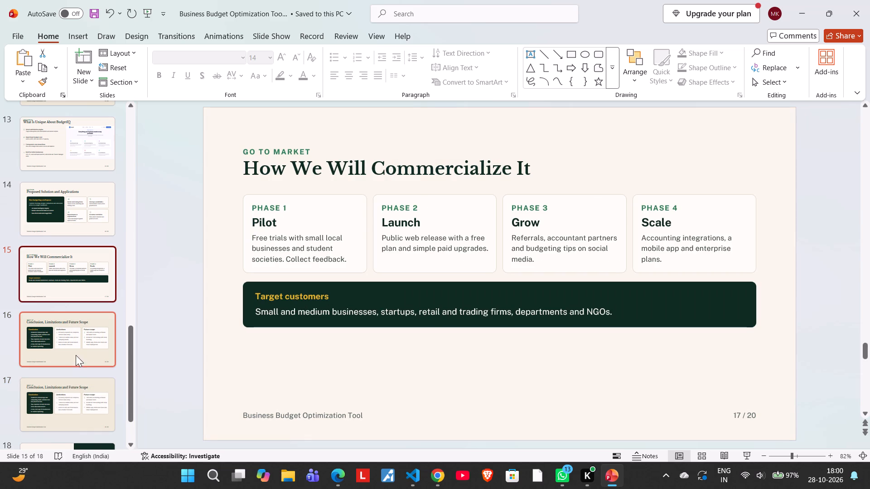
pyautogui.click(82, 268)
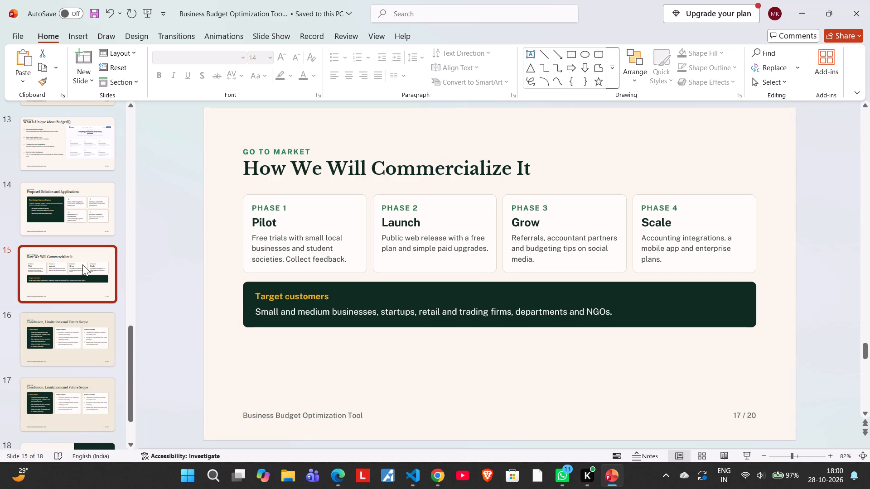
pyautogui.click(82, 264)
pyautogui.press('BackSpace')
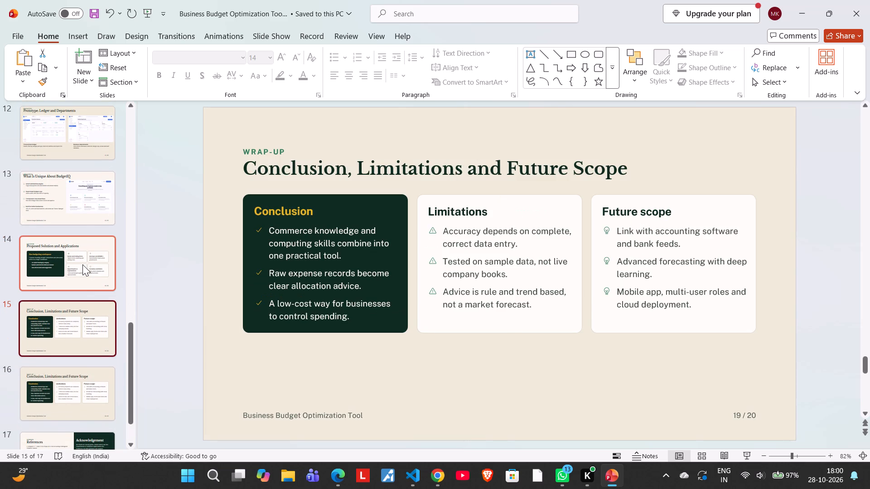
# Shorten the title of the first "Conclusion, Limitations and Future Scope" slide to "Limitations and Future Scope".
pyautogui.click(77, 211)
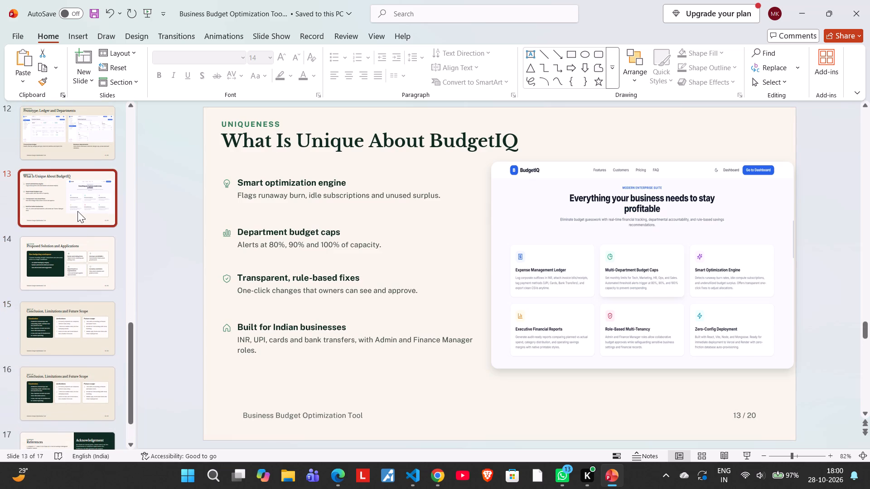
pyautogui.click(72, 282)
pyautogui.click(67, 317)
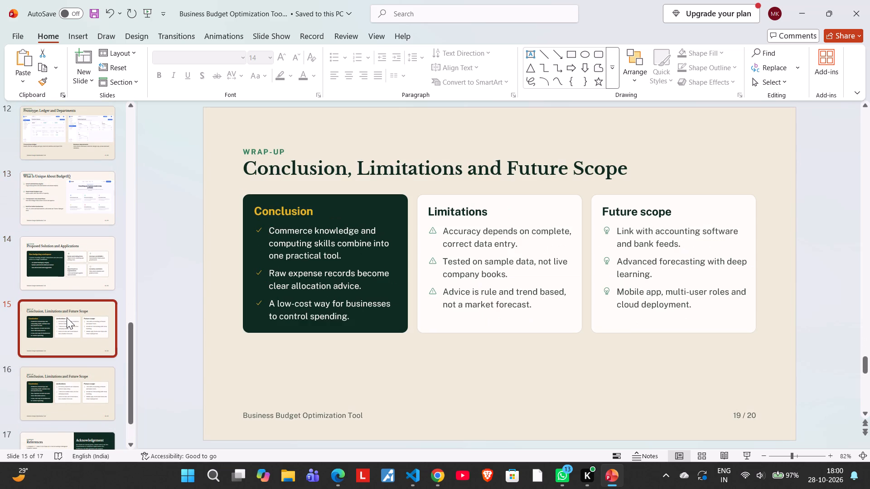
pyautogui.doubleClick(315, 166)
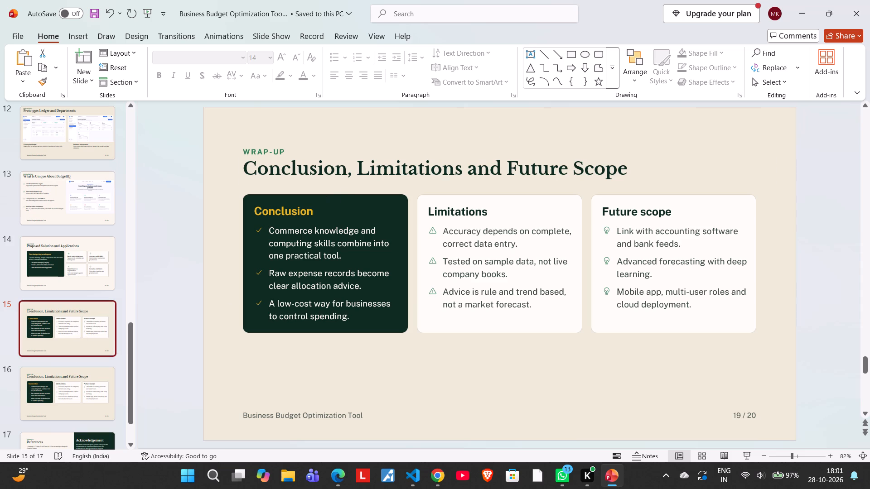
pyautogui.press('BackSpace')
pyautogui.click(251, 163)
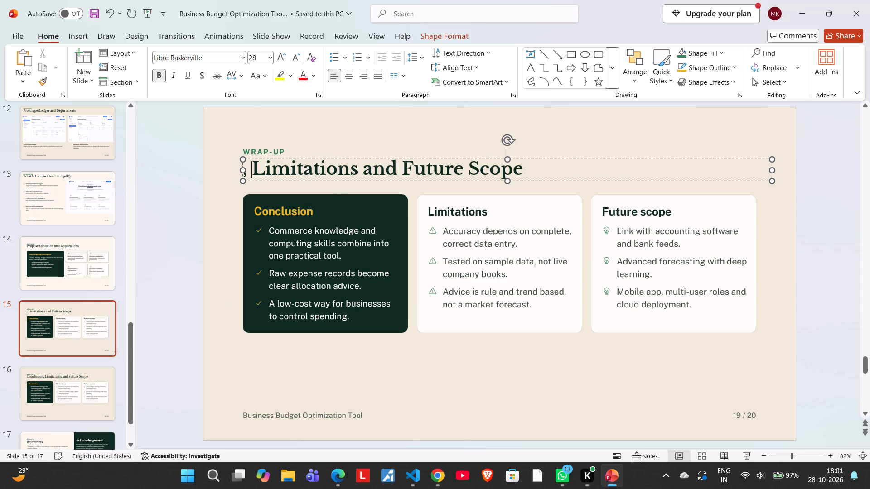
pyautogui.press('BackSpace')
pyautogui.press('BackSpace')
# Delete the dark Conclusion card together with its heading, bullet texts and check marks from the "Limitations and Future Scope" slide.
pyautogui.click(338, 238)
pyautogui.click(363, 210)
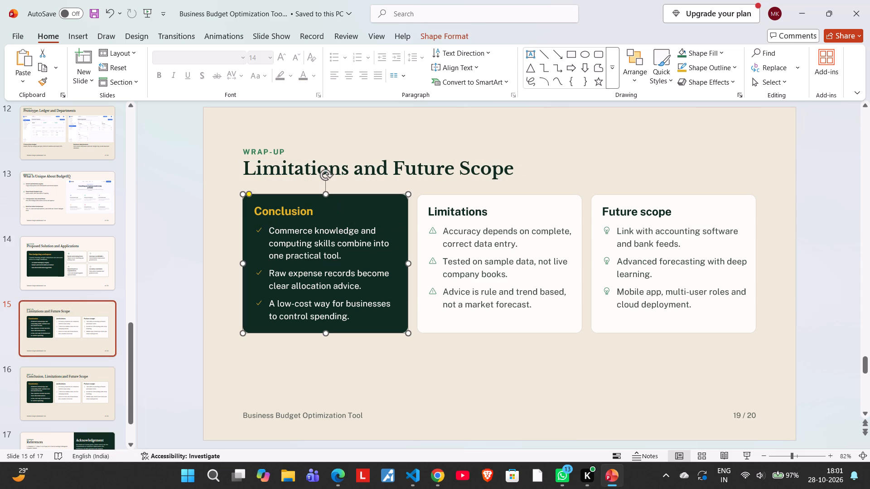
pyautogui.press('BackSpace')
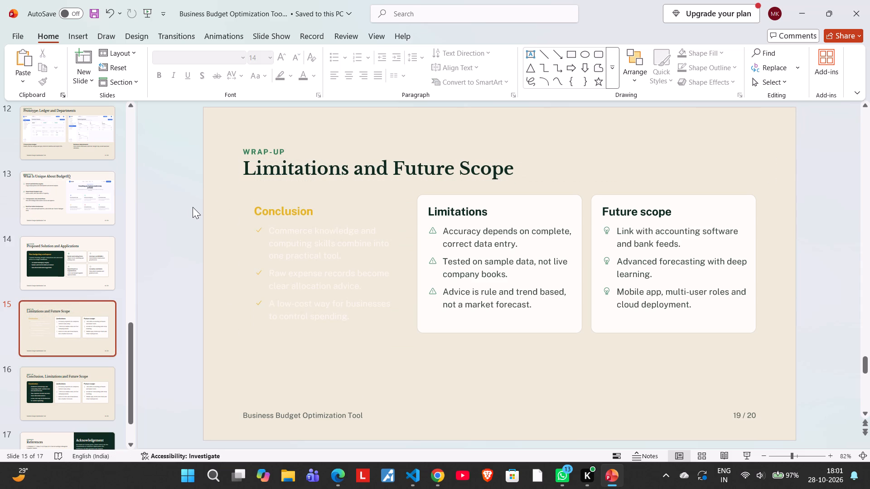
pyautogui.moveTo(181, 190); pyautogui.dragTo(432, 391)
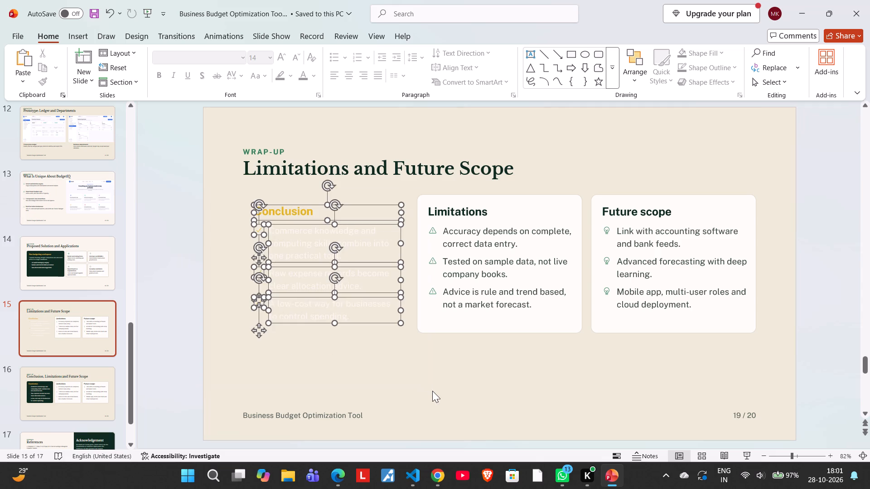
pyautogui.press('BackSpace')
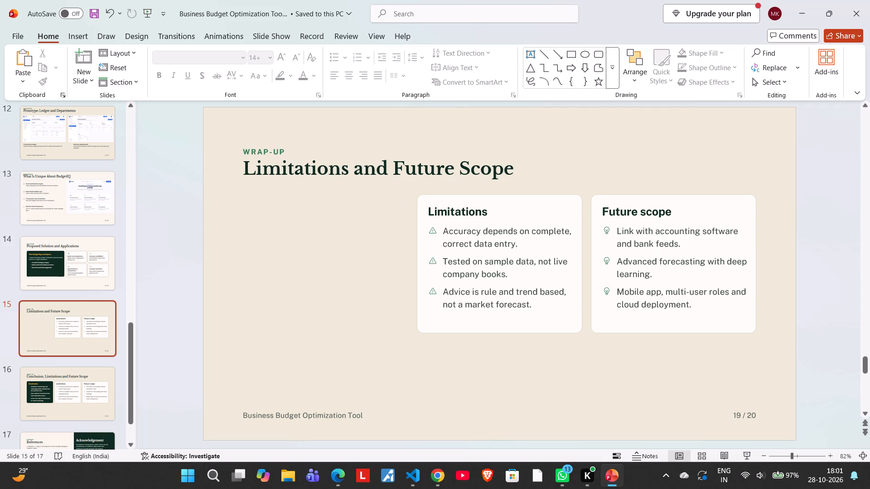
# Move the Limitations card with its contents into the empty space under the start of the title and enlarge it.
pyautogui.moveTo(187, 170); pyautogui.dragTo(593, 381)
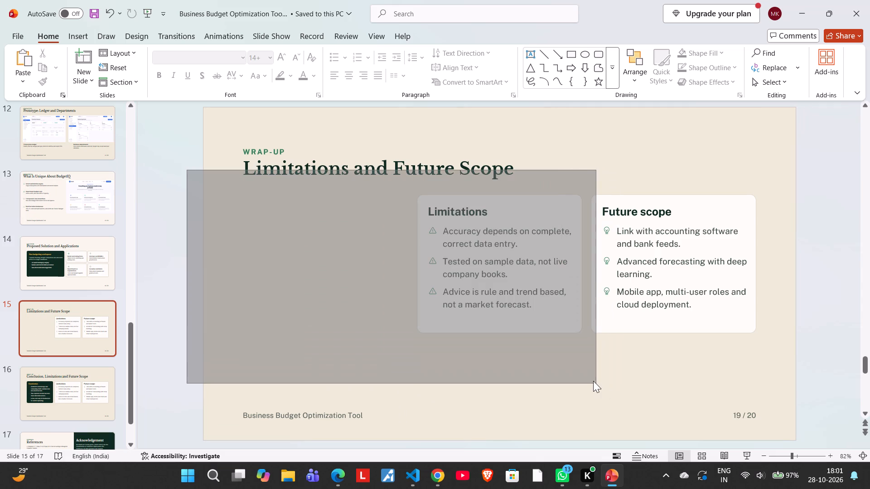
pyautogui.moveTo(593, 381); pyautogui.dragTo(583, 380)
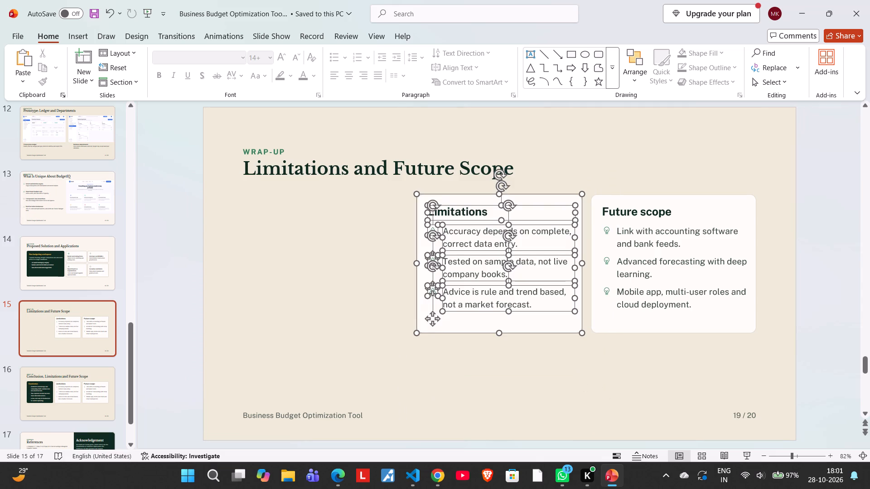
pyautogui.moveTo(544, 199); pyautogui.dragTo(369, 203)
pyautogui.moveTo(411, 335); pyautogui.dragTo(423, 351)
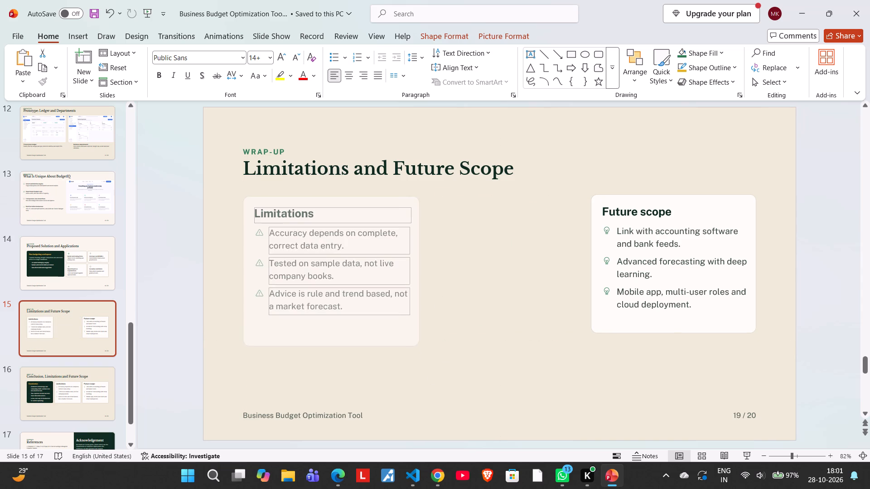
pyautogui.moveTo(423, 351); pyautogui.dragTo(477, 350)
pyautogui.click(510, 378)
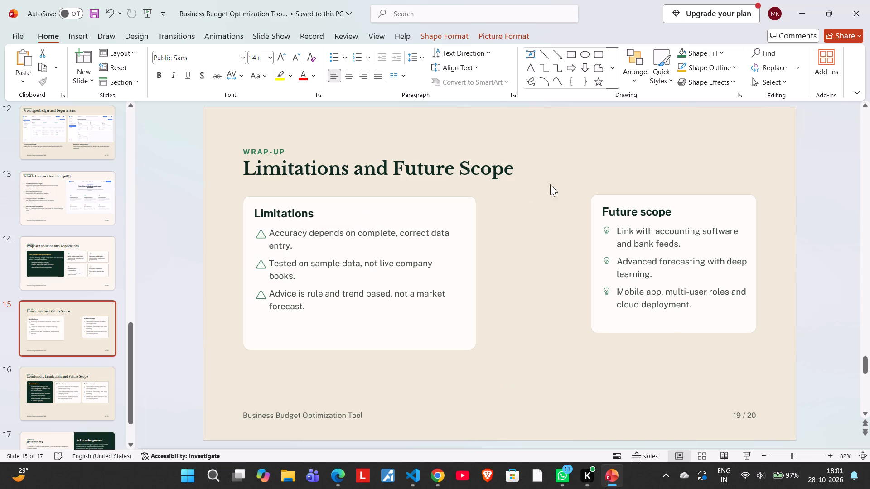
# Move the Future scope card with its contents closer to the Limitations card, align their tops, and enlarge it to a similar size.
pyautogui.moveTo(547, 177); pyautogui.dragTo(578, 192)
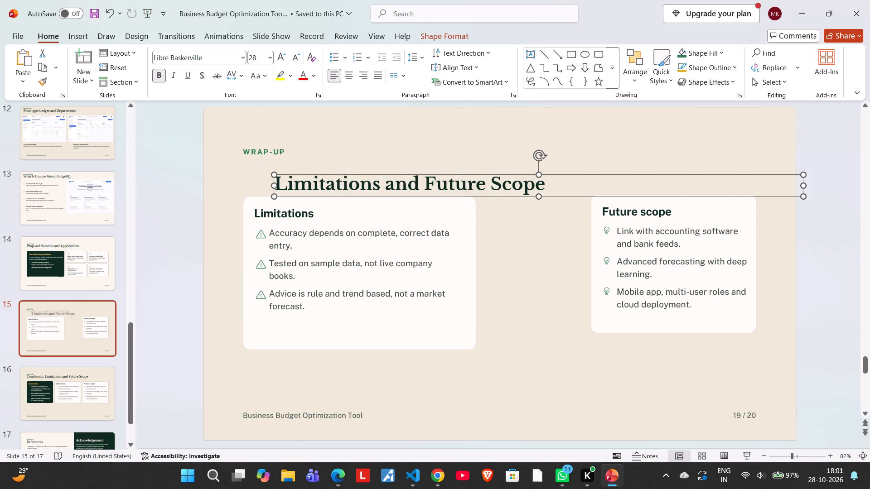
pyautogui.hotkey('ctrl', 'z')
pyautogui.click(840, 307)
pyautogui.moveTo(821, 367); pyautogui.dragTo(793, 343)
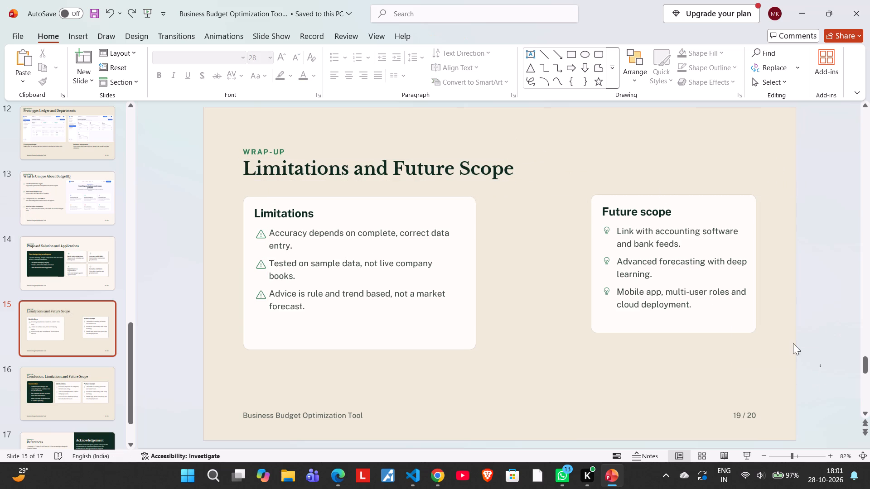
pyautogui.moveTo(793, 343); pyautogui.dragTo(561, 169)
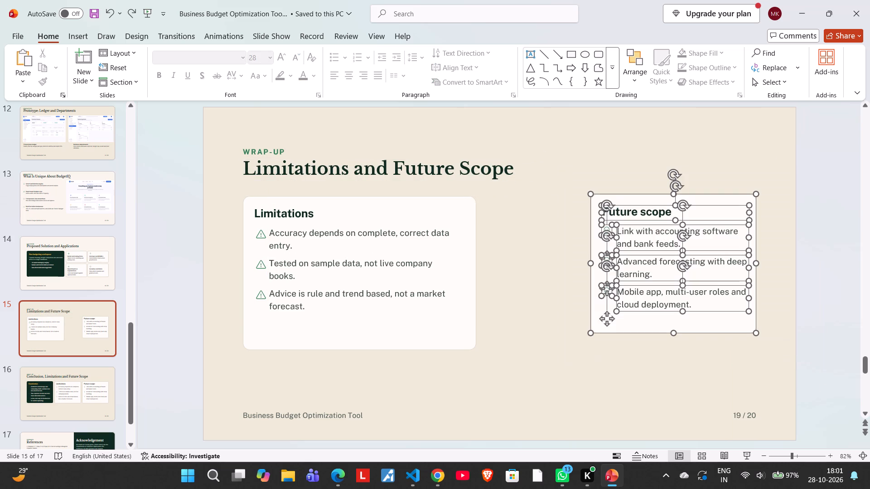
pyautogui.moveTo(720, 197); pyautogui.dragTo(667, 197)
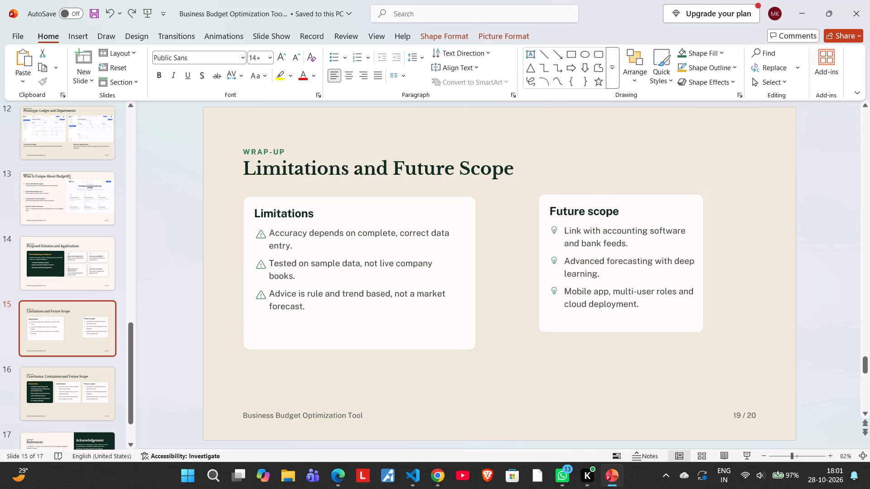
pyautogui.moveTo(667, 197); pyautogui.dragTo(662, 200)
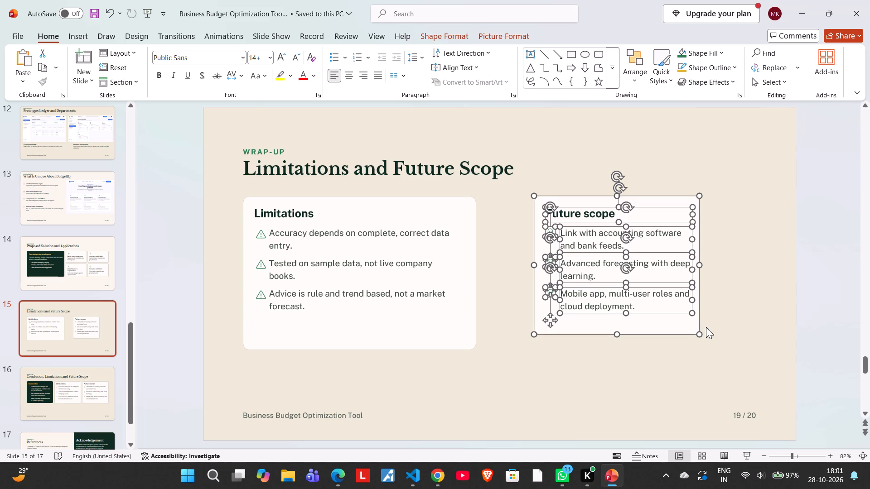
pyautogui.moveTo(701, 334); pyautogui.dragTo(762, 353)
pyautogui.click(819, 307)
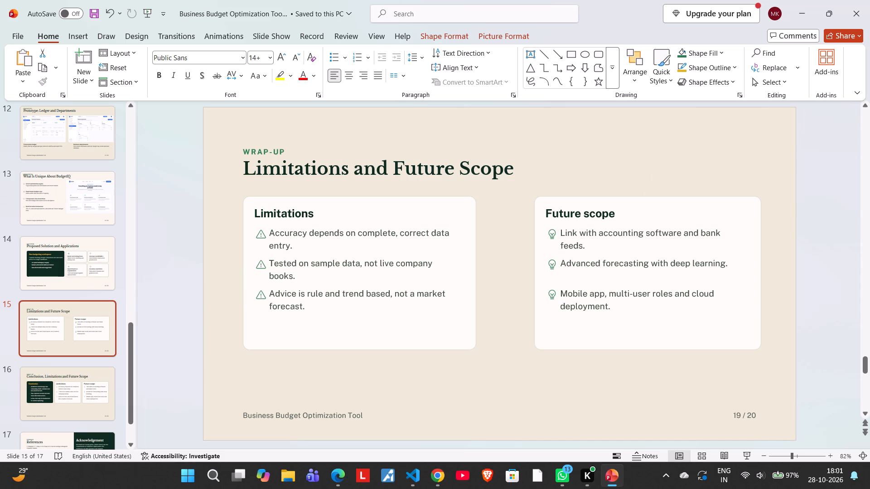
# Insert a line break after "entry." in the first Limitations bullet text.
pyautogui.click(327, 247)
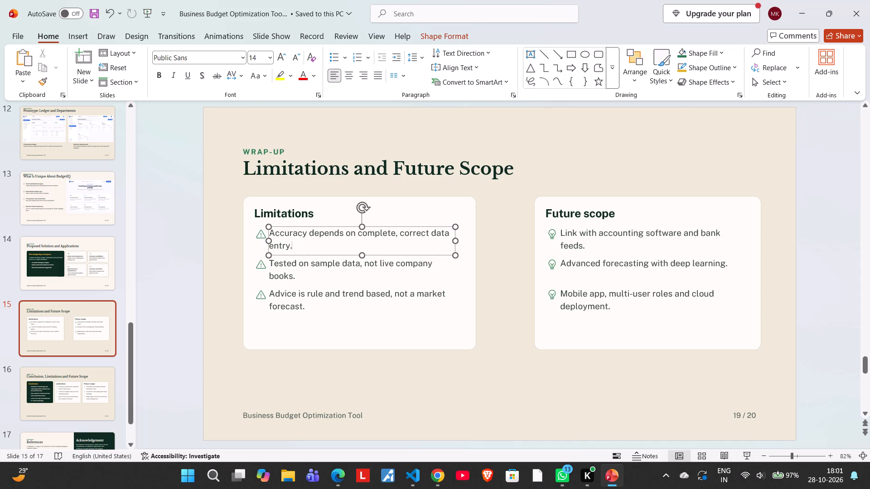
pyautogui.press('Return')
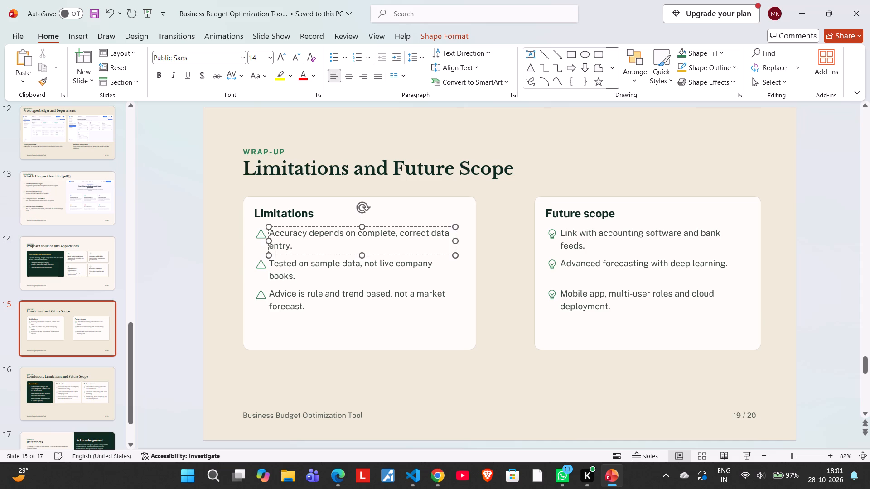
pyautogui.click(309, 272)
pyautogui.click(228, 295)
# Move the third Limitations bullet, "Advice is rule and trend based...", with its warning icon down toward the card's bottom edge.
pyautogui.moveTo(174, 283); pyautogui.dragTo(304, 299)
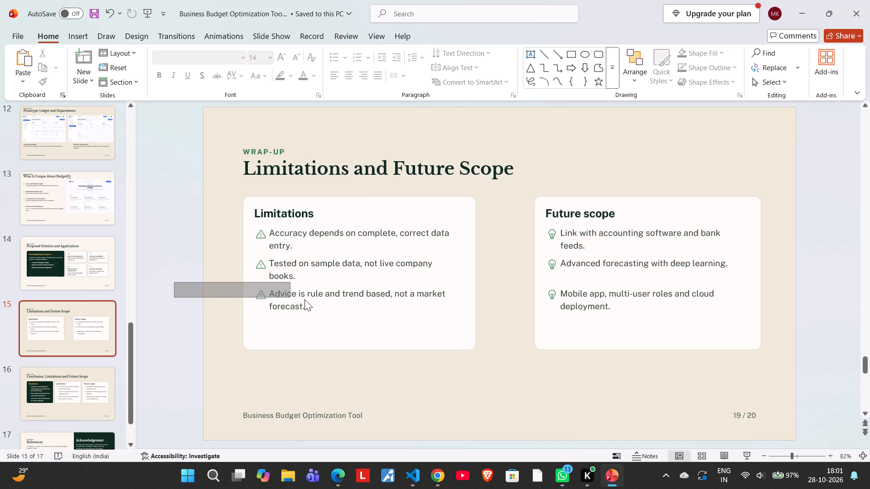
pyautogui.moveTo(304, 299); pyautogui.dragTo(489, 320)
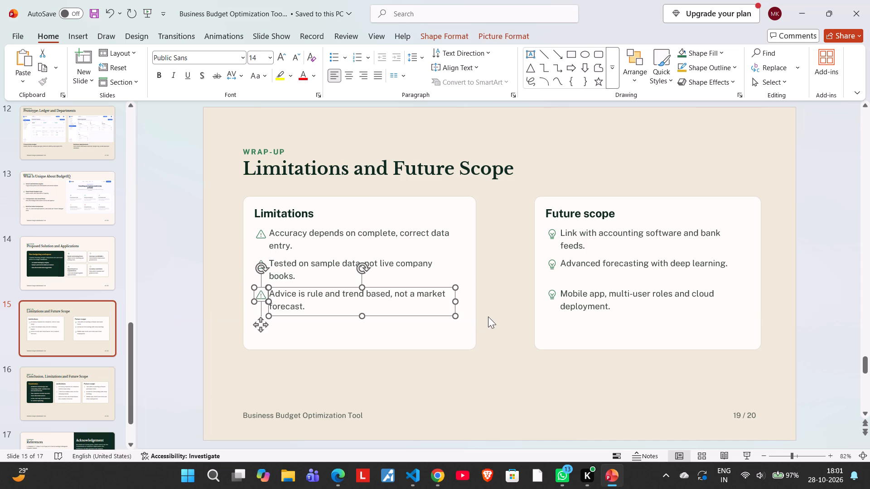
pyautogui.press('Down')
pyautogui.press('Down')
pyautogui.press('Down')
pyautogui.press('Down')
pyautogui.press('Down')
pyautogui.press('Down')
pyautogui.press('Down')
pyautogui.press('Down')
pyautogui.press('Down')
pyautogui.press('Down')
pyautogui.press('Down')
pyautogui.press('Down')
pyautogui.press('Down')
pyautogui.press('Down')
pyautogui.press('Down')
pyautogui.press('Down')
pyautogui.press('Down')
pyautogui.press('Down')
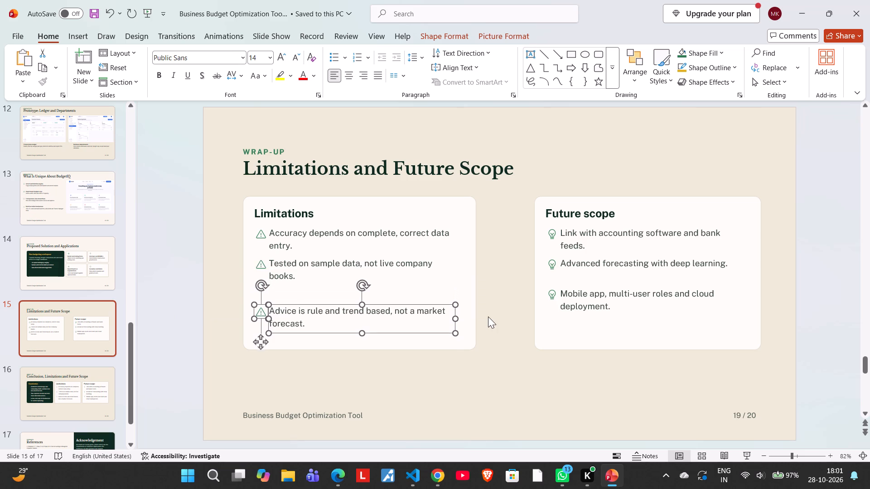
pyautogui.click(198, 262)
# Move the second Limitations bullet, "Tested on sample data...", with its icon down to sit midway between the first and third bullets.
pyautogui.click(183, 247)
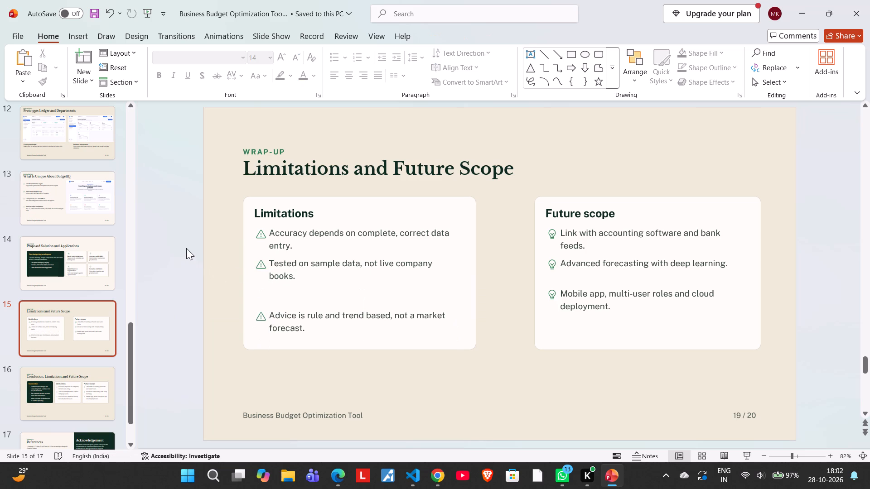
pyautogui.moveTo(186, 248); pyautogui.dragTo(479, 289)
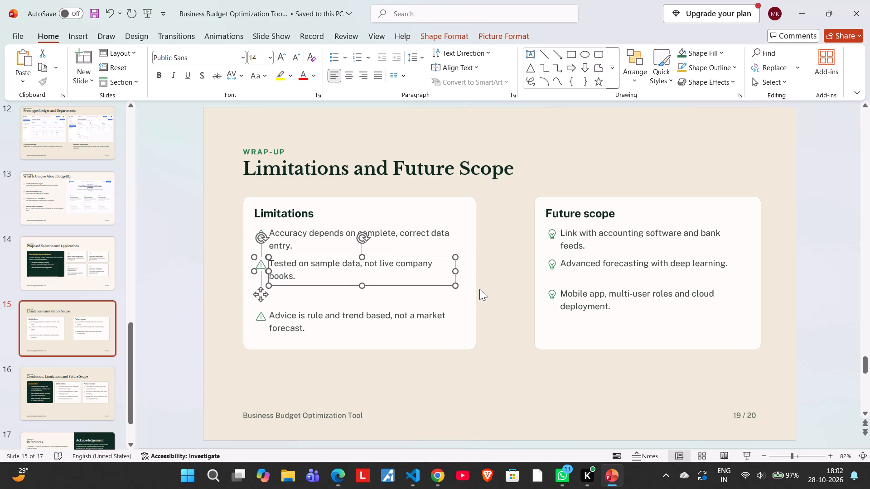
pyautogui.press('Right')
pyautogui.press('Down')
pyautogui.press('Down')
pyautogui.press('Down')
pyautogui.press('Down')
pyautogui.press('Down')
pyautogui.press('Down')
pyautogui.press('Down')
pyautogui.press('Down')
pyautogui.press('Down')
pyautogui.press('Down')
pyautogui.press('Down')
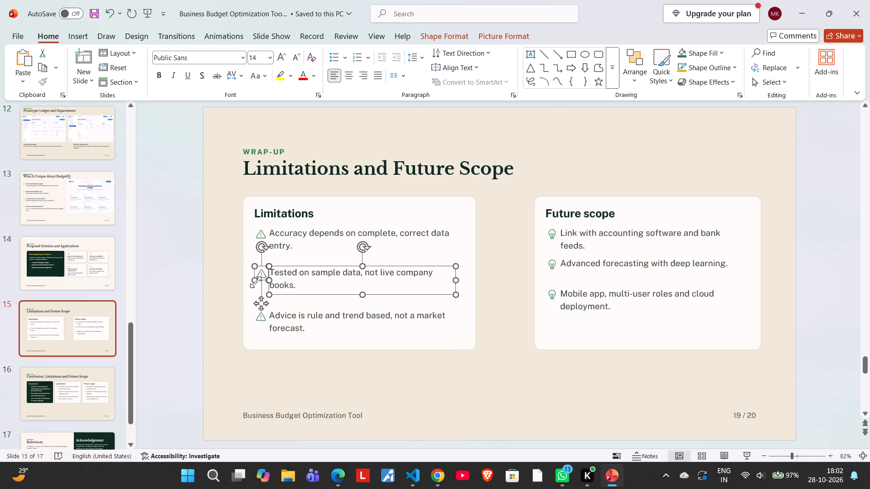
pyautogui.click(177, 283)
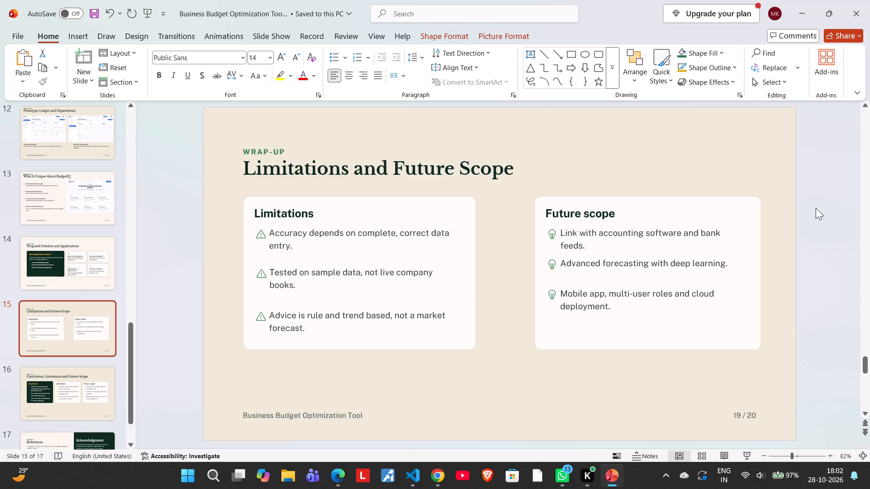
# Move the third Future scope bullet, "Mobile app, multi-user roles...", with its bulb icon down to roughly match the third Limitations bullet.
pyautogui.moveTo(851, 221); pyautogui.dragTo(509, 251)
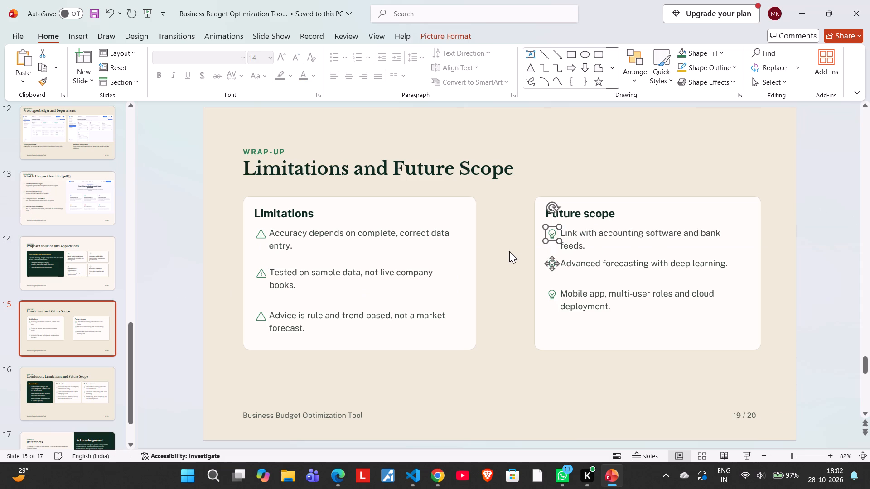
pyautogui.click(773, 294)
pyautogui.moveTo(817, 286); pyautogui.dragTo(473, 309)
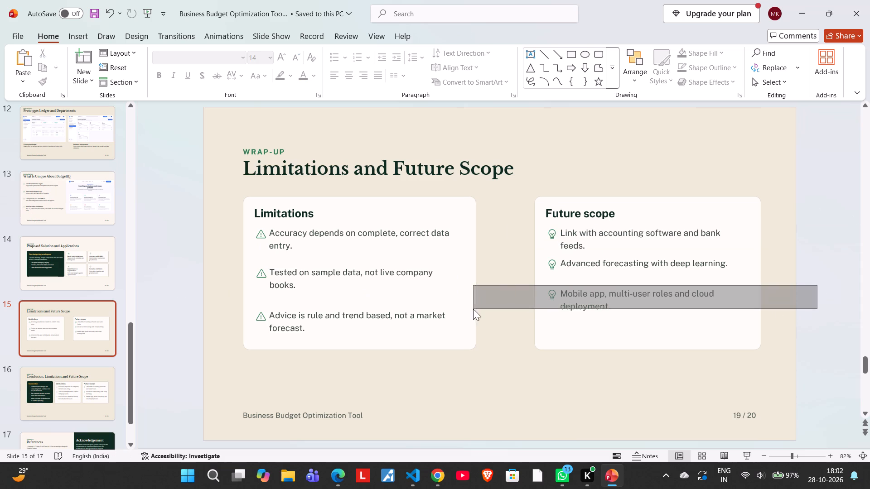
pyautogui.moveTo(473, 309); pyautogui.dragTo(478, 323)
pyautogui.press('Down')
pyautogui.press('Down')
pyautogui.press('Down')
pyautogui.press('Down')
pyautogui.press('Down')
pyautogui.press('Down')
pyautogui.press('Down')
pyautogui.press('Down')
pyautogui.press('Down')
pyautogui.press('Down')
pyautogui.press('Down')
pyautogui.press('Down')
pyautogui.press('Down')
pyautogui.press('Down')
pyautogui.press('Down')
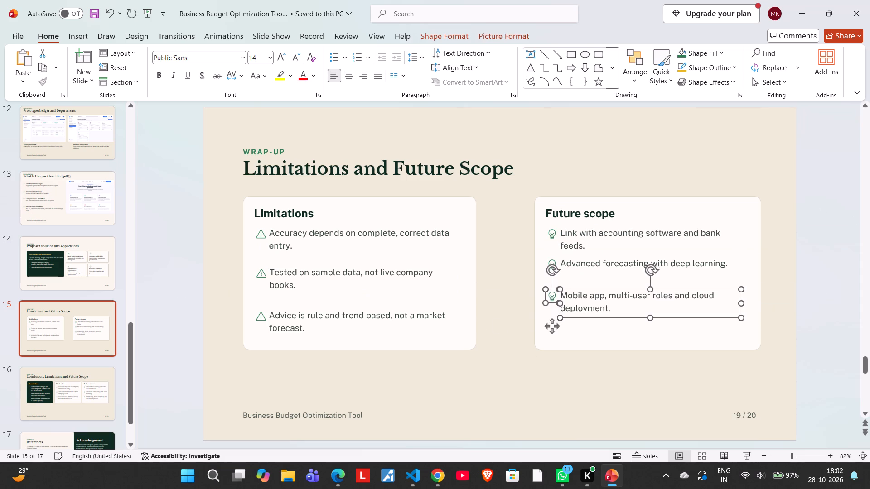
pyautogui.click(846, 259)
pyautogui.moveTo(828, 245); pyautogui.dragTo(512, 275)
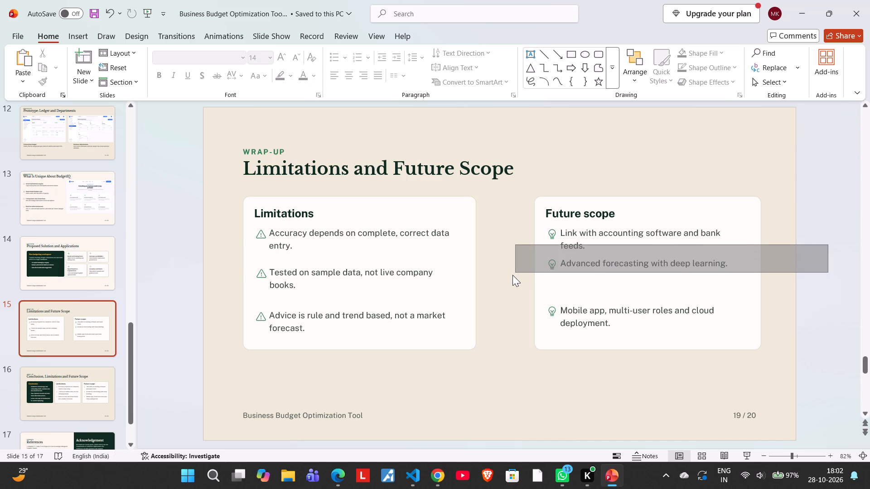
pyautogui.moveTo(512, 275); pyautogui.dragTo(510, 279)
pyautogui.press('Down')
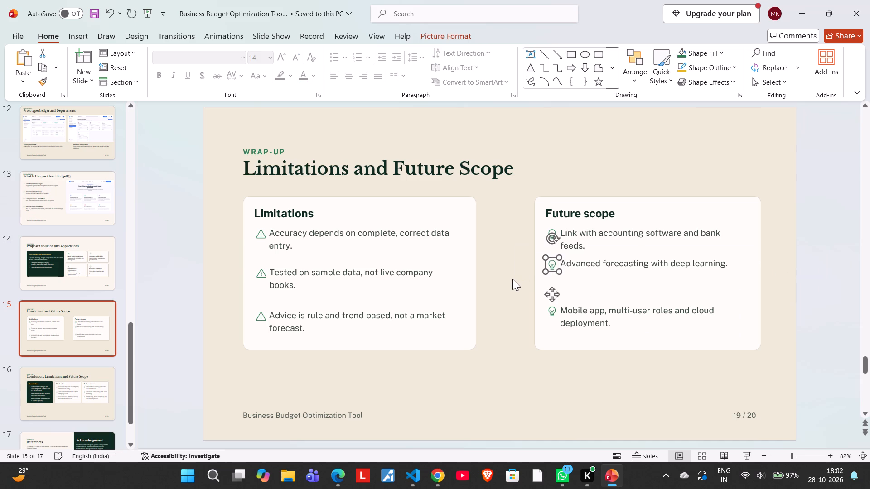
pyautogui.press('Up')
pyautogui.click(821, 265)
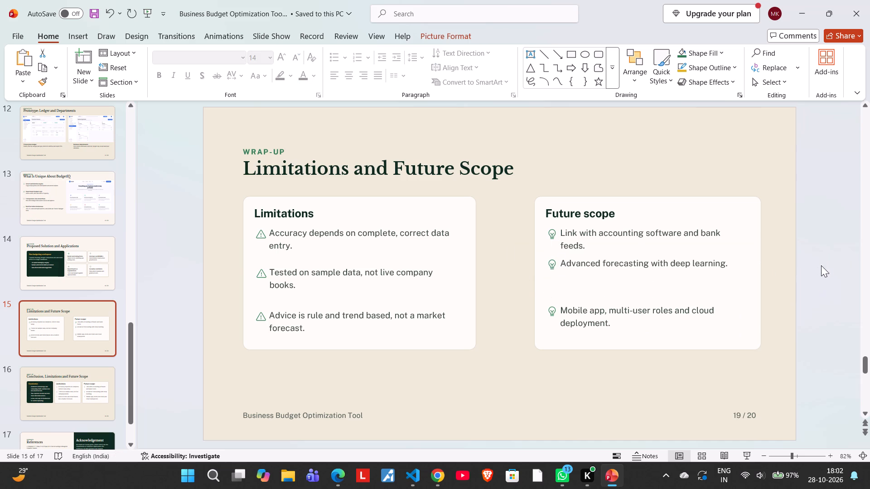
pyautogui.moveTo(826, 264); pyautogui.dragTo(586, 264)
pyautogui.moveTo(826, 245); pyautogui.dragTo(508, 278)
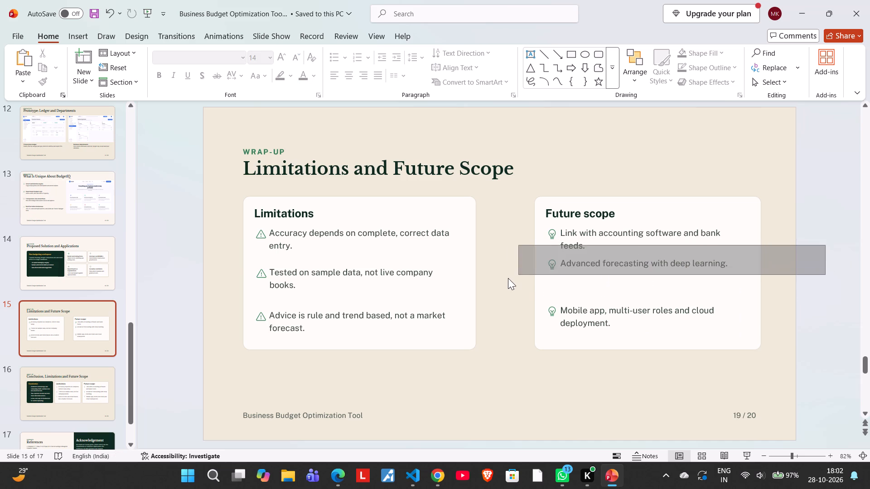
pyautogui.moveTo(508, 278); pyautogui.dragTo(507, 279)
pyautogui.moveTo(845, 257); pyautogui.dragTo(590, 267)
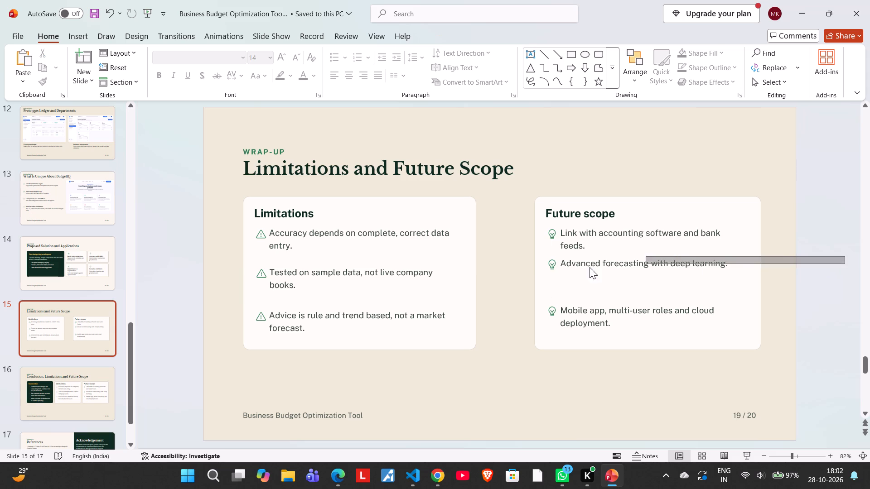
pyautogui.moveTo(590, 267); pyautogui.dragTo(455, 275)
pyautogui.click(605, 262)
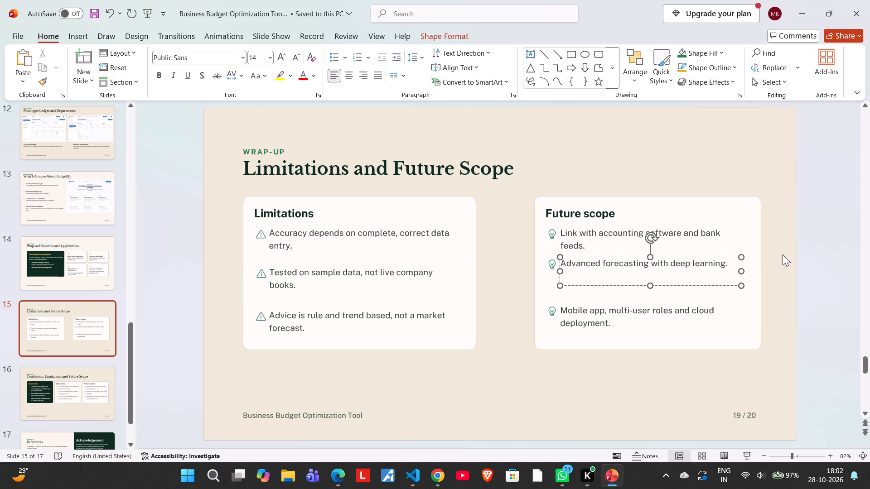
# Move the second Future scope bullet, "Advanced forecasting with deep learning.", with its bulb icon down to roughly match the second Limitations bullet.
pyautogui.moveTo(816, 249); pyautogui.dragTo(514, 290)
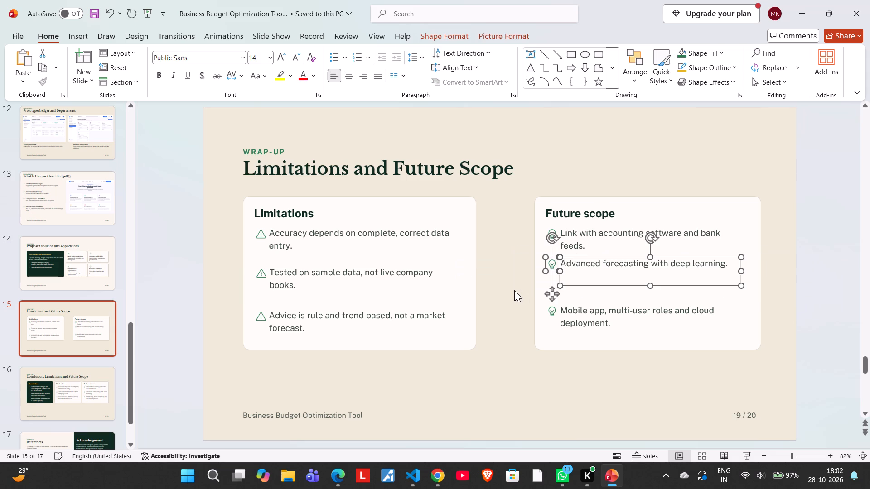
pyautogui.press('Down')
pyautogui.press('Down')
pyautogui.press('Down')
pyautogui.press('Down')
pyautogui.press('Down')
pyautogui.press('Down')
pyautogui.press('Down')
pyautogui.press('Down')
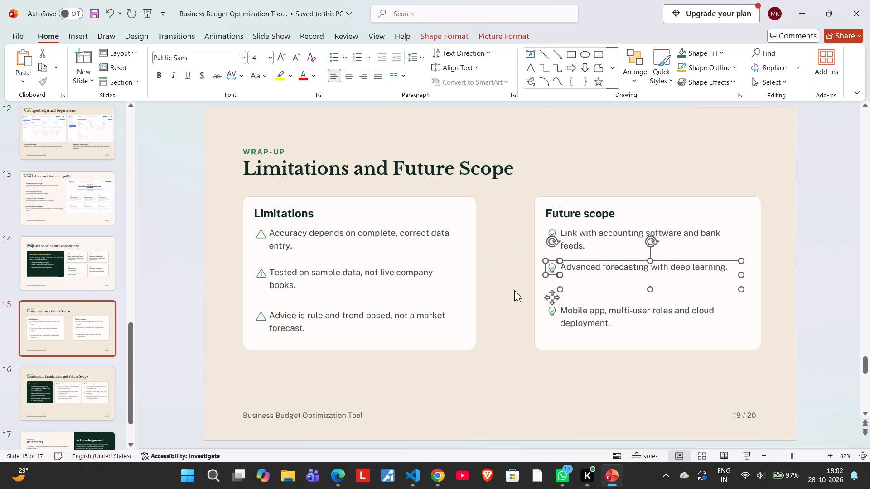
pyautogui.press('Down')
pyautogui.click(832, 242)
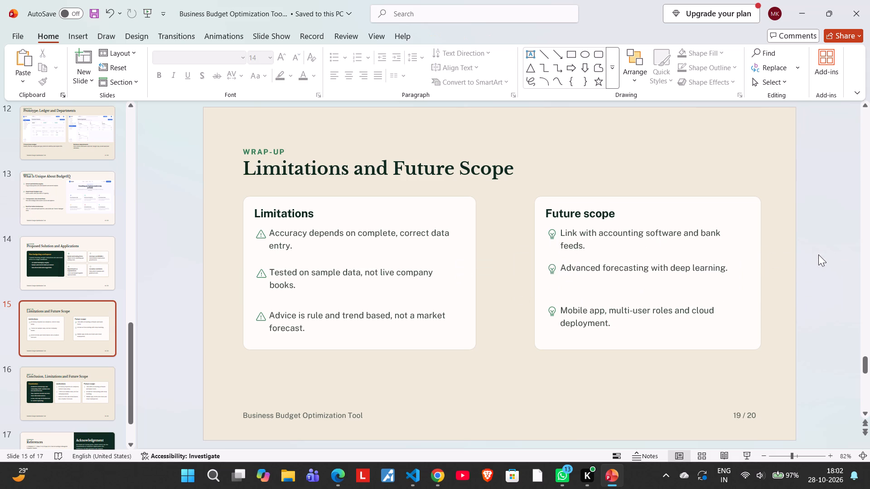
pyautogui.moveTo(821, 257); pyautogui.dragTo(508, 302)
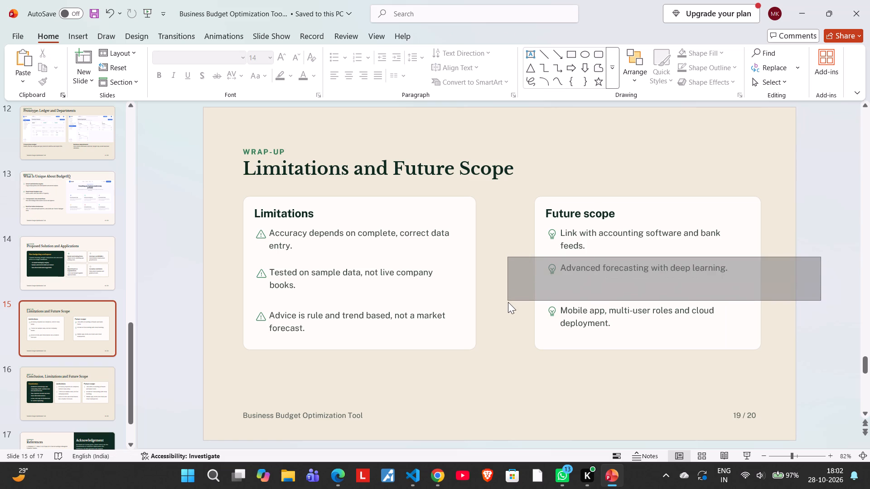
pyautogui.press('Down')
pyautogui.press('Down')
pyautogui.press('Down')
pyautogui.press('Down')
pyautogui.press('Down')
pyautogui.press('Down')
pyautogui.press('Down')
pyautogui.press('Down')
pyautogui.press('Down')
pyautogui.press('Down')
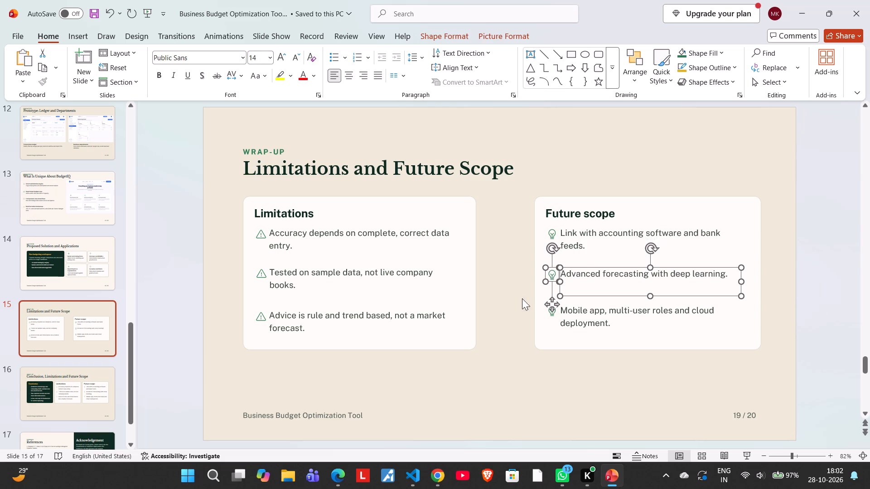
pyautogui.click(822, 233)
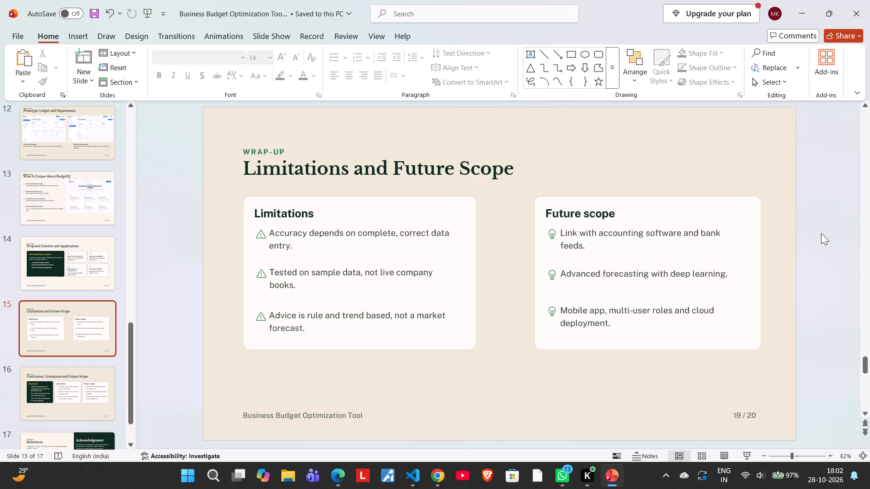
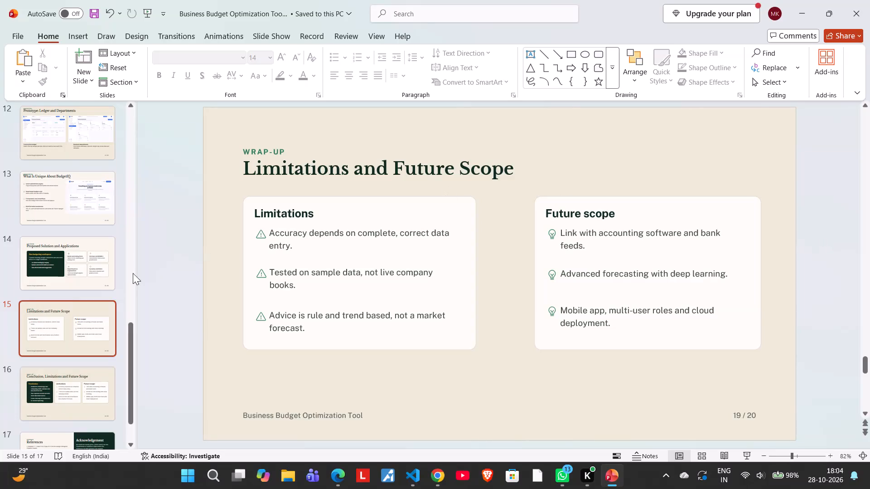
# Review the deck from the title slide through the Table of Contents to the Background and Problem Statement slide.
pyautogui.scroll(-9, 60, 306)
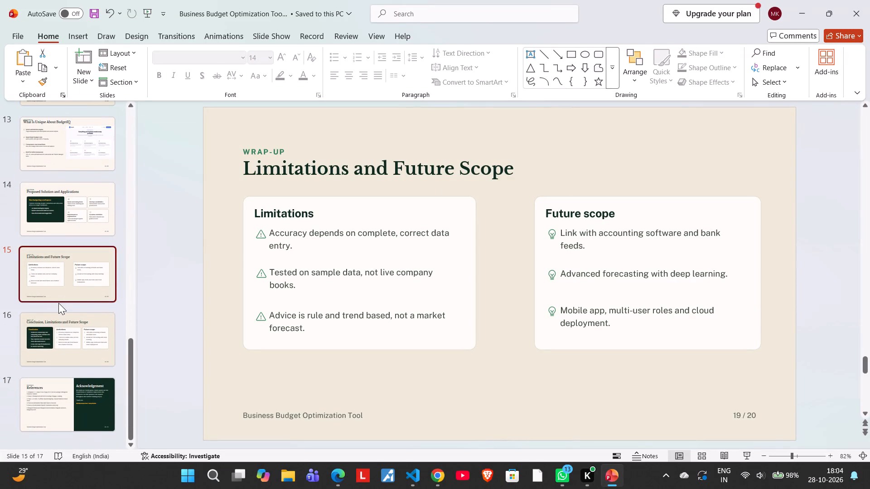
pyautogui.scroll(20, 58, 303)
pyautogui.scroll(13, 58, 303)
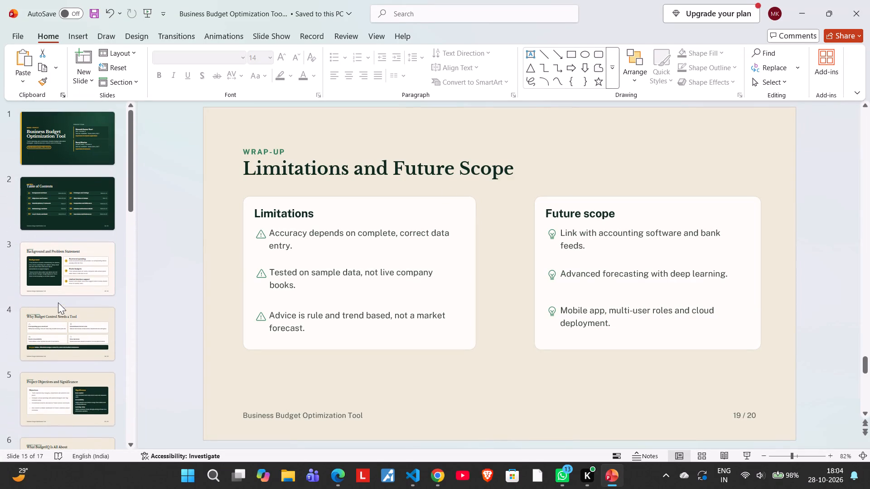
pyautogui.scroll(1, 58, 302)
pyautogui.click(78, 137)
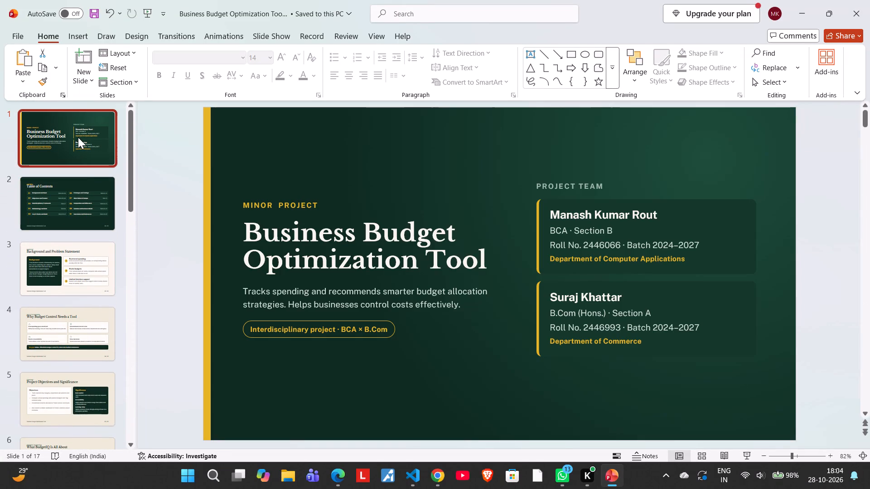
pyautogui.press('Down')
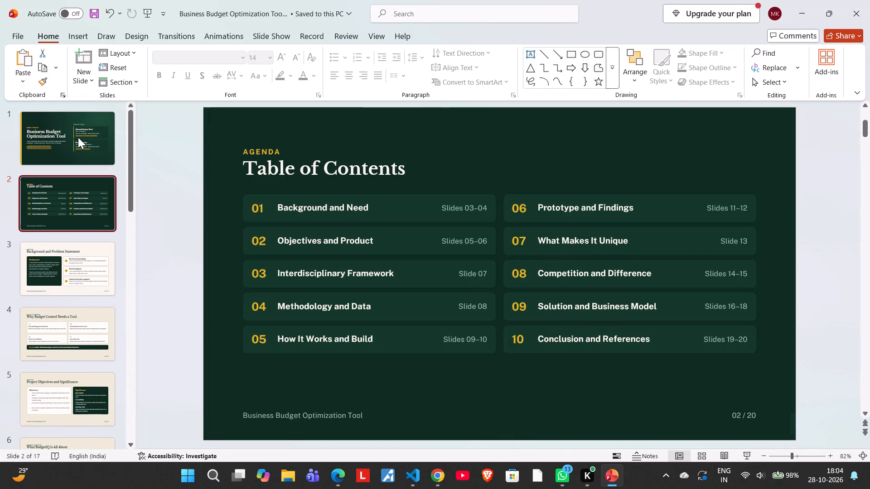
pyautogui.press('Down')
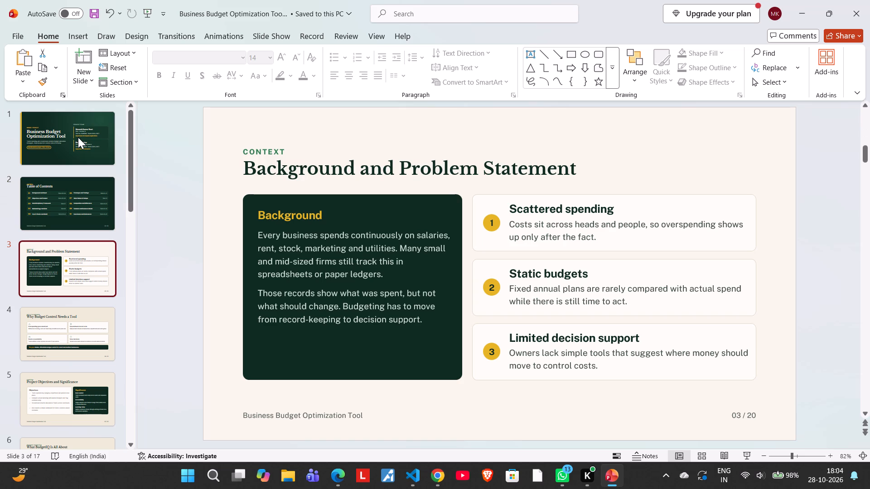